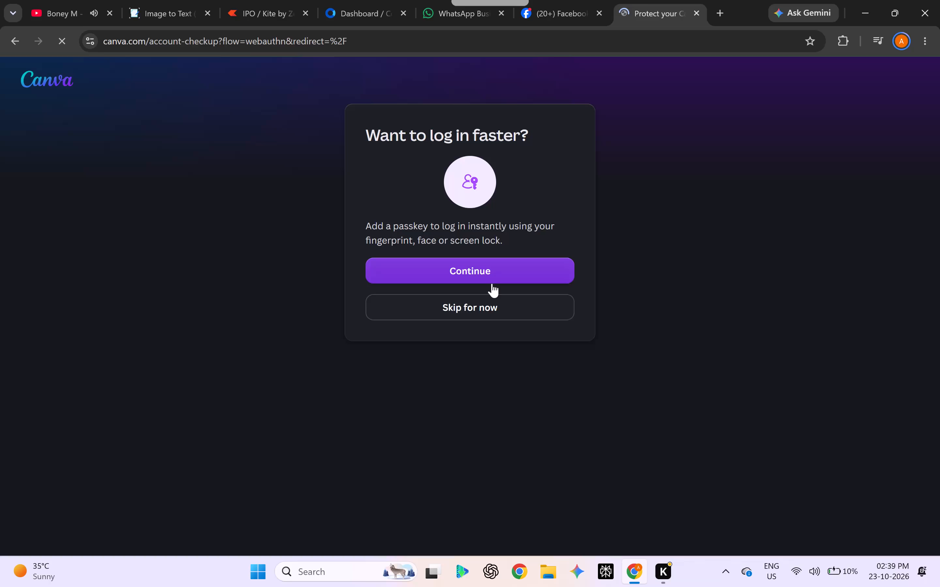
Skip adding a passkey and dismiss the Canva Business free trial offer.
{"action": "left_click", "coordinate": [493, 300]}
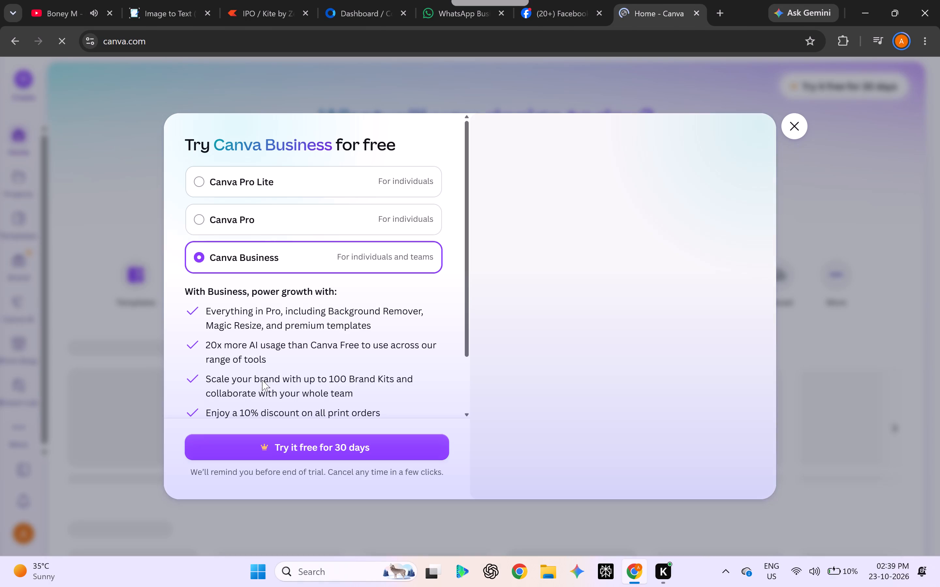
{"action": "left_click", "coordinate": [791, 135]}
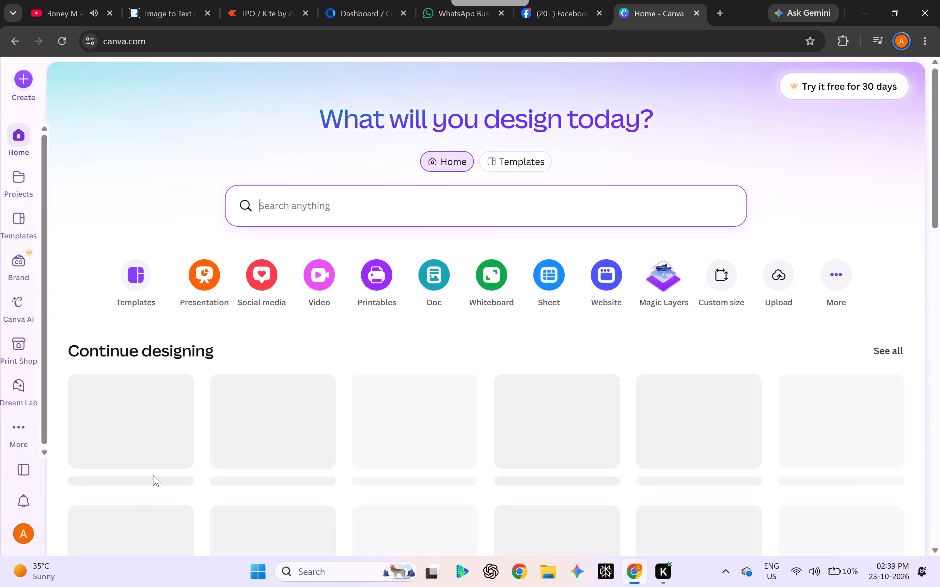
Look through the recent designs on the home page.
{"action": "scroll", "coordinate": [151, 473], "scroll_direction": "right", "scroll_amount": 2}
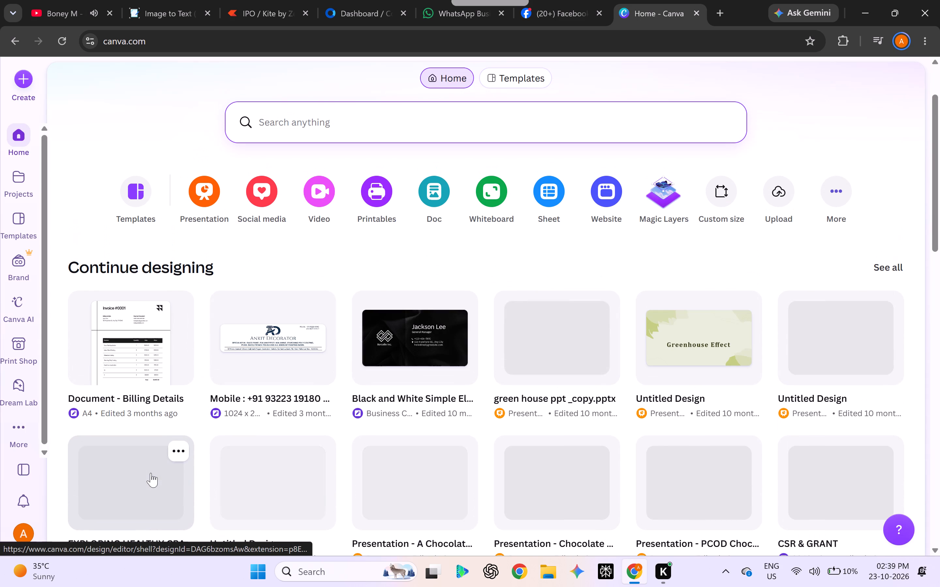
{"action": "scroll", "coordinate": [151, 473], "scroll_direction": "right", "scroll_amount": 1}
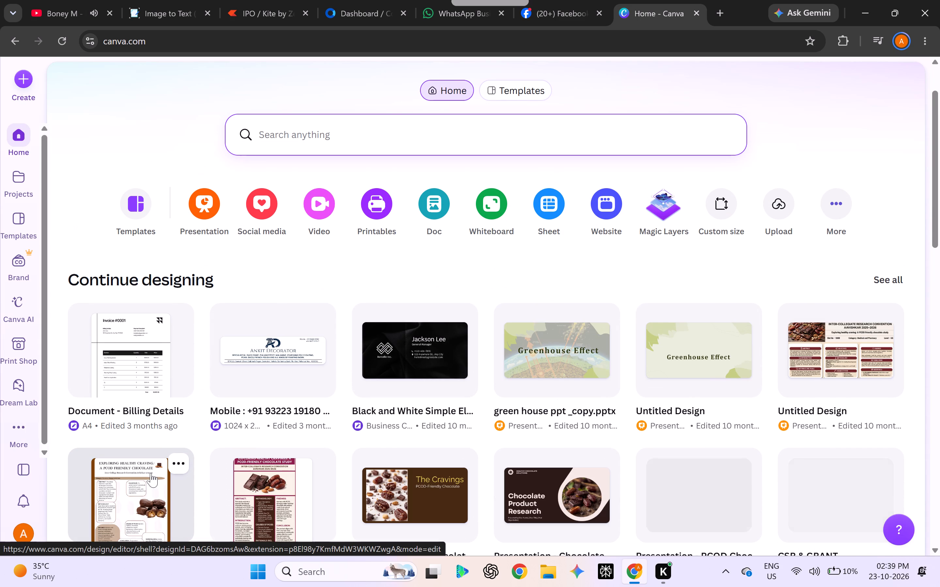
{"action": "scroll", "coordinate": [188, 496], "scroll_direction": "down", "scroll_amount": 1}
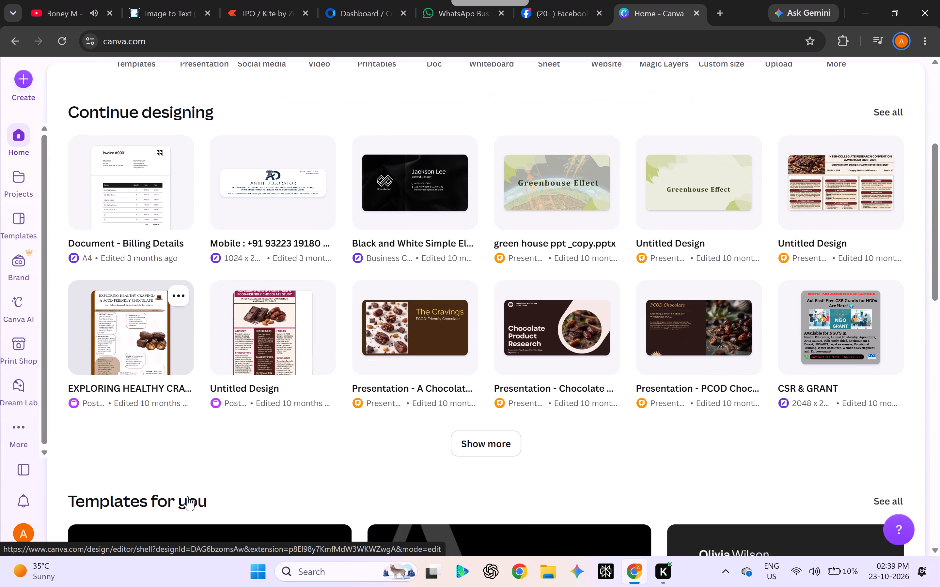
{"action": "scroll", "coordinate": [188, 496], "scroll_direction": "down", "scroll_amount": 1}
{"action": "scroll", "coordinate": [230, 518], "scroll_direction": "up", "scroll_amount": 2}
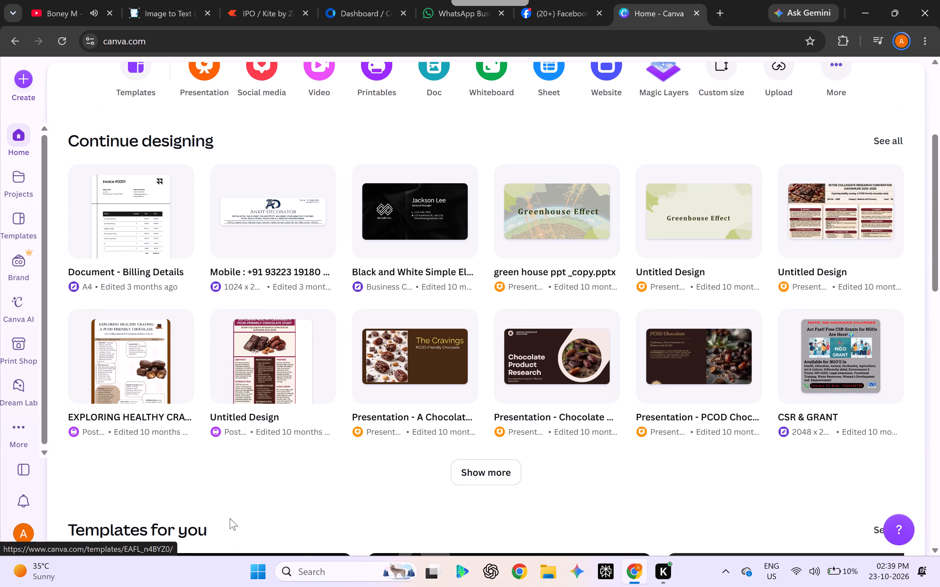
{"action": "scroll", "coordinate": [230, 518], "scroll_direction": "up", "scroll_amount": 1}
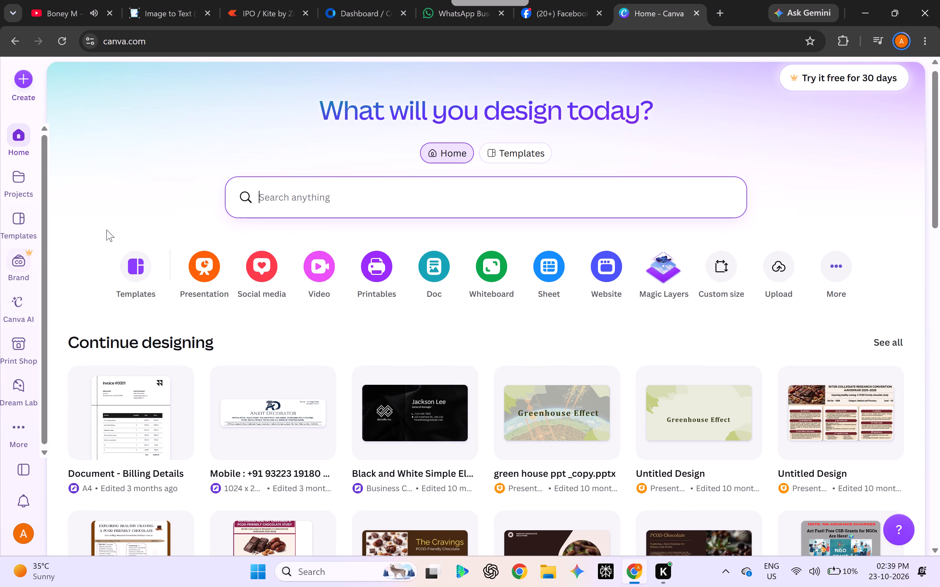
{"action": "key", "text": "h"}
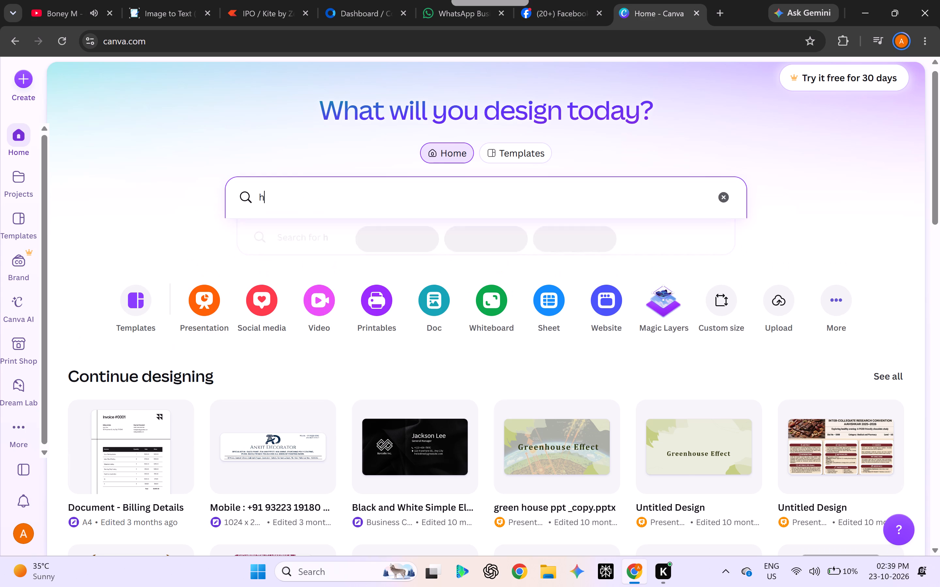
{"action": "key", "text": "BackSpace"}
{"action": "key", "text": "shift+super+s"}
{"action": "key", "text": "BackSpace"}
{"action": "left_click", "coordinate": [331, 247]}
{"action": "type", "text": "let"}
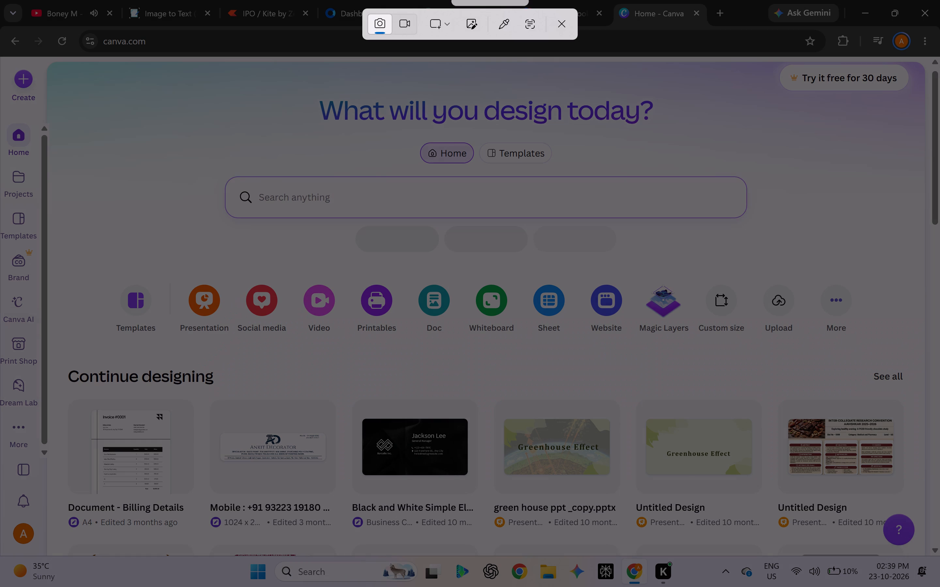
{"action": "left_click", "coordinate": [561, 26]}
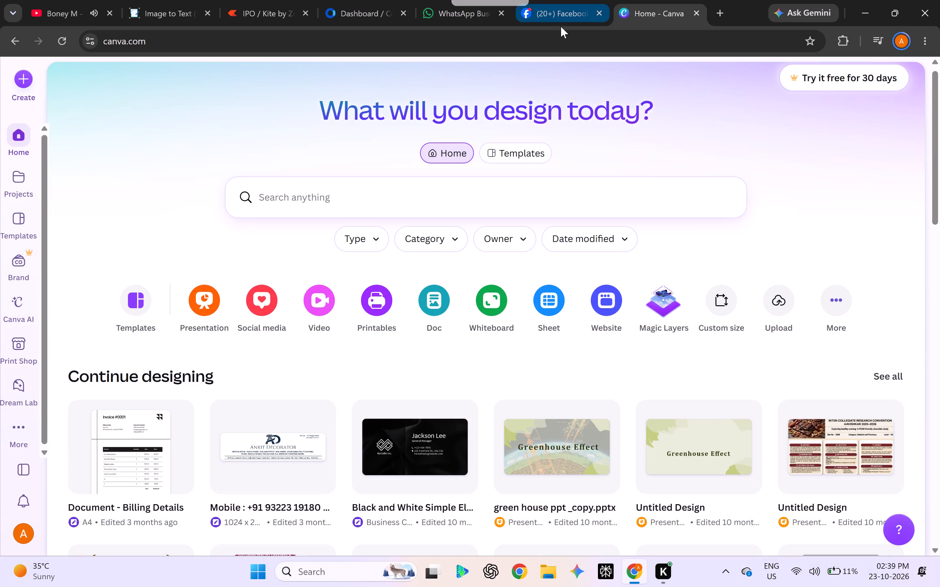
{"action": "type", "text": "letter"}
Search the designs and templates for "letterhead".
{"action": "left_click", "coordinate": [478, 199]}
{"action": "type", "text": "letter"}
{"action": "type", "text": "head"}
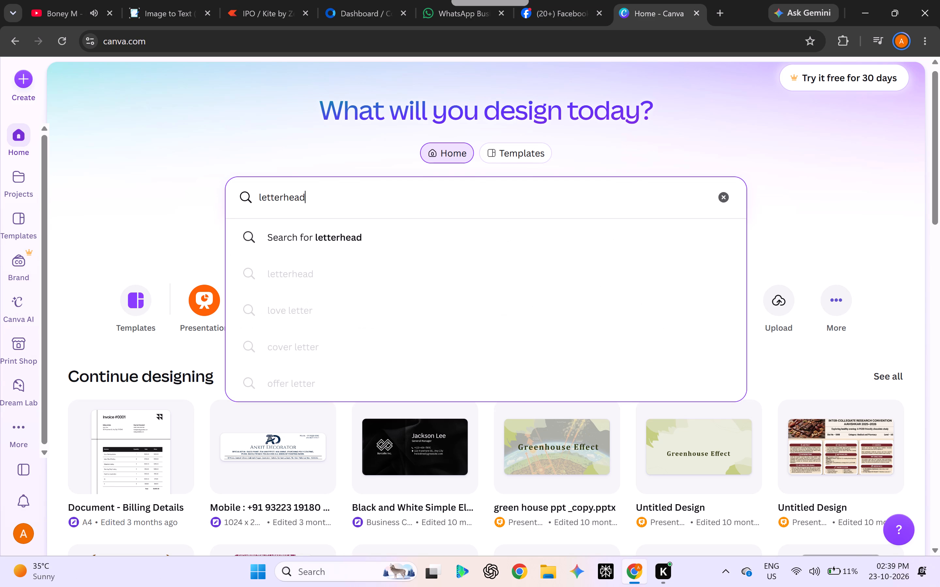
{"action": "key", "text": "Return"}
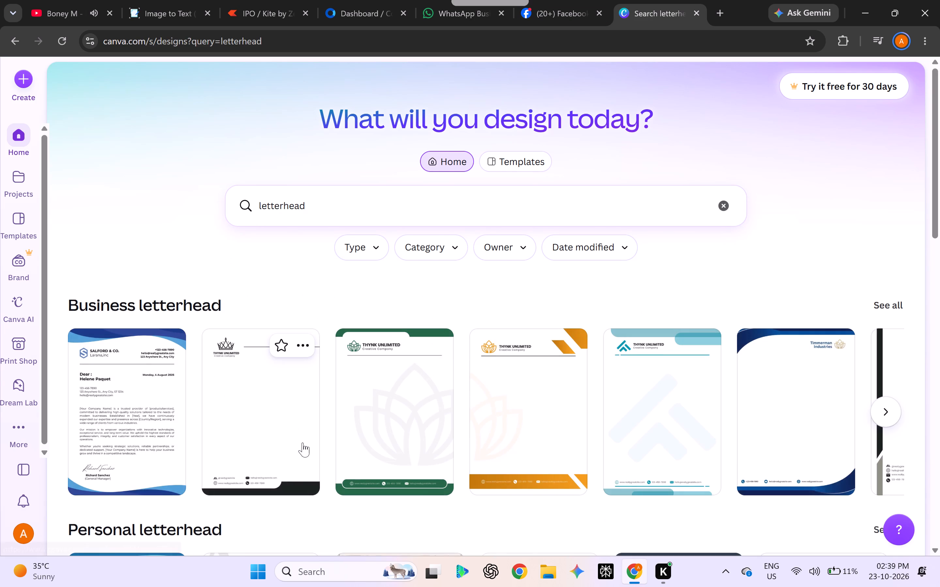
Examine the business, personal, church and general letterhead templates in the search results.
{"action": "scroll", "coordinate": [303, 443], "scroll_direction": "down", "scroll_amount": 5}
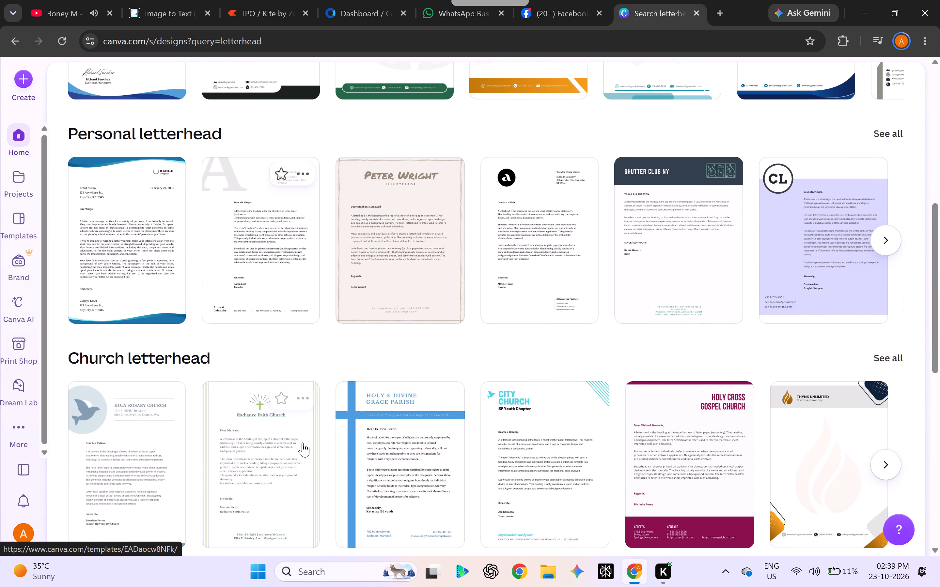
{"action": "scroll", "coordinate": [303, 443], "scroll_direction": "down", "scroll_amount": 3}
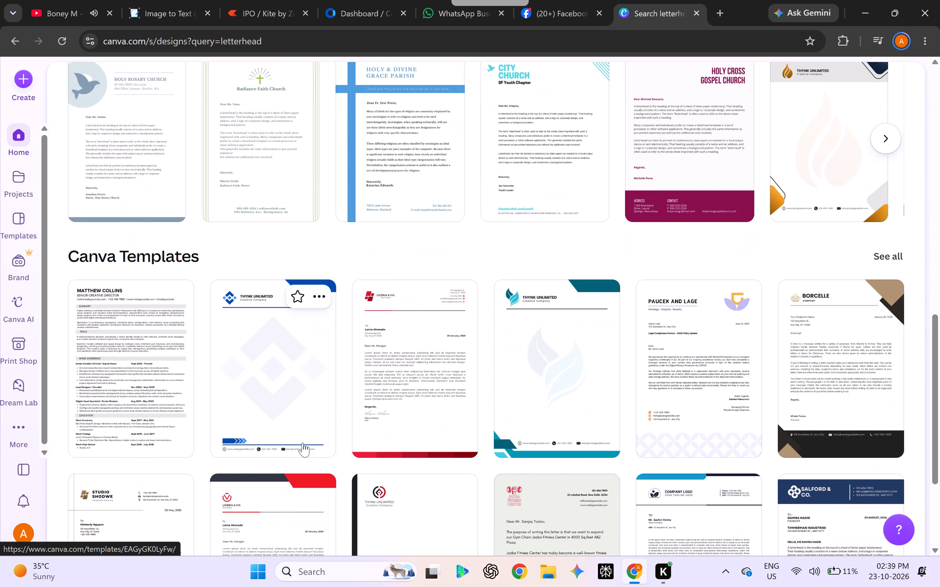
{"action": "scroll", "coordinate": [303, 443], "scroll_direction": "down", "scroll_amount": 3}
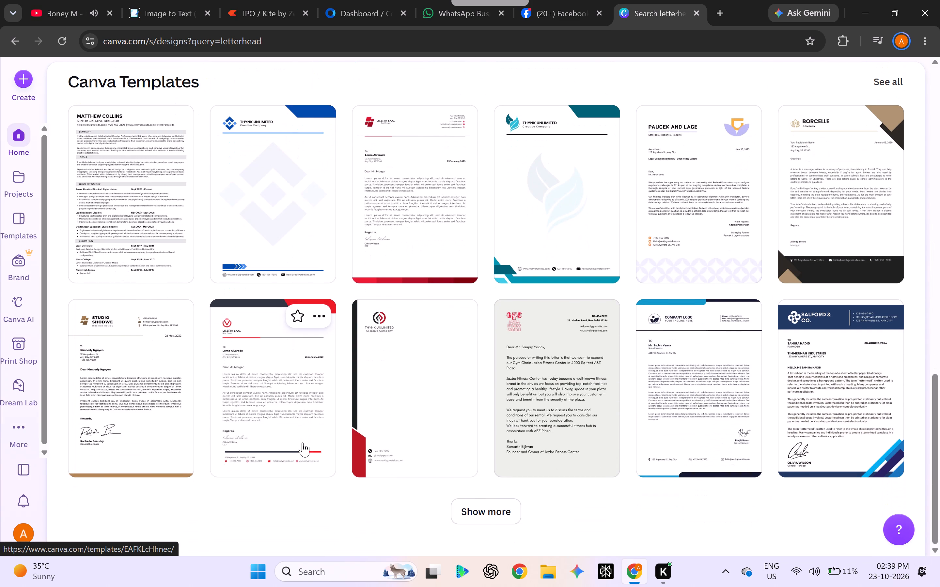
{"action": "scroll", "coordinate": [303, 443], "scroll_direction": "down", "scroll_amount": 1}
{"action": "scroll", "coordinate": [303, 443], "scroll_direction": "up", "scroll_amount": 6}
{"action": "left_click", "coordinate": [29, 300]}
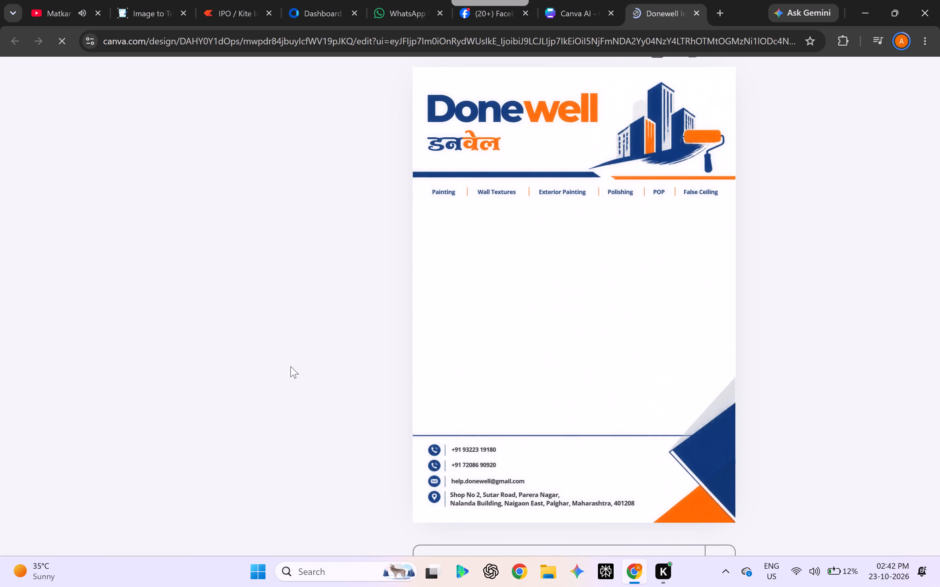
{"action": "scroll", "coordinate": [290, 366], "scroll_direction": "left", "scroll_amount": 1}
{"action": "scroll", "coordinate": [356, 461], "scroll_direction": "up", "scroll_amount": 1}
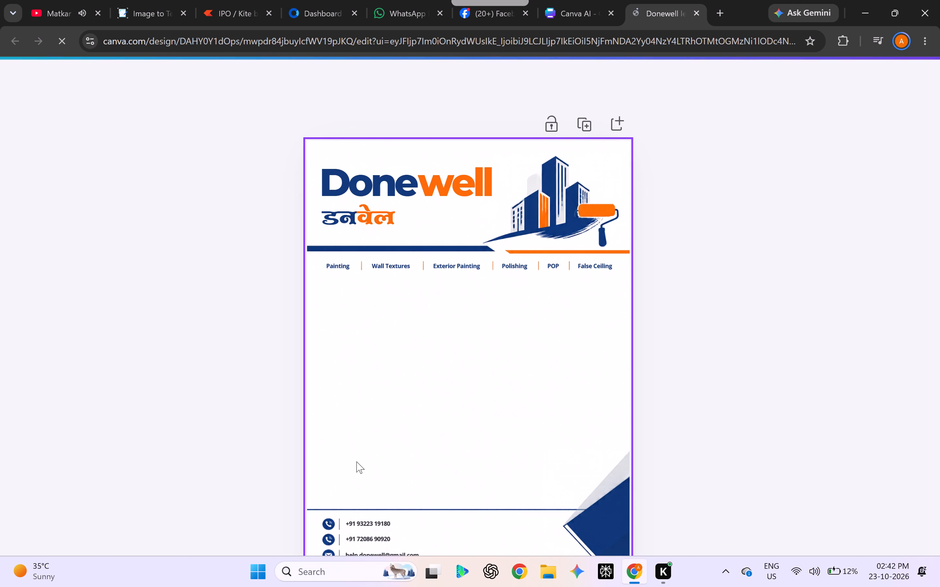
Shrink all the header elements together, from wordmark to service list, and widen them to about 20.4 wide by 4.9 high.
{"action": "left_click", "coordinate": [384, 192]}
{"action": "left_click", "coordinate": [422, 193]}
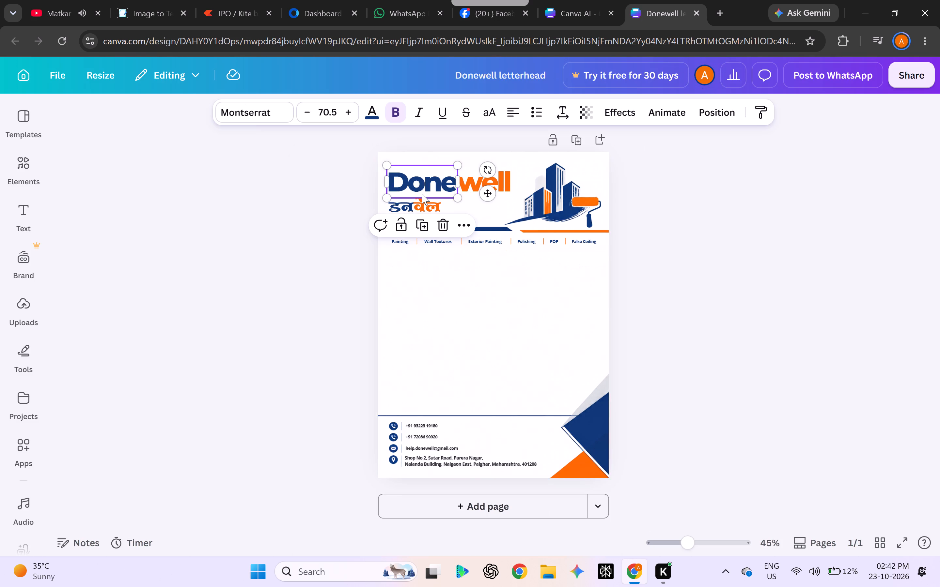
{"action": "left_click", "coordinate": [464, 324]}
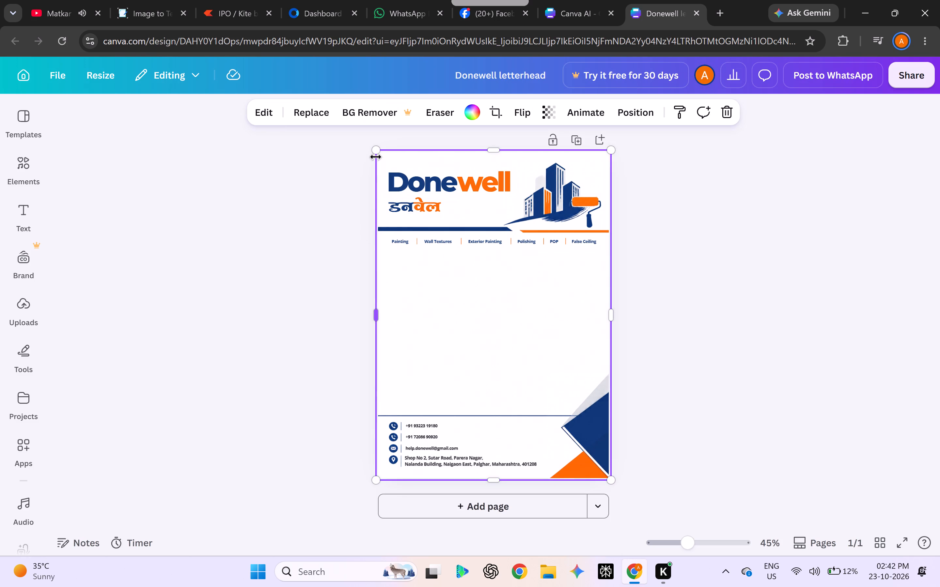
{"action": "left_click_drag", "start_coordinate": [386, 162], "coordinate": [577, 246]}
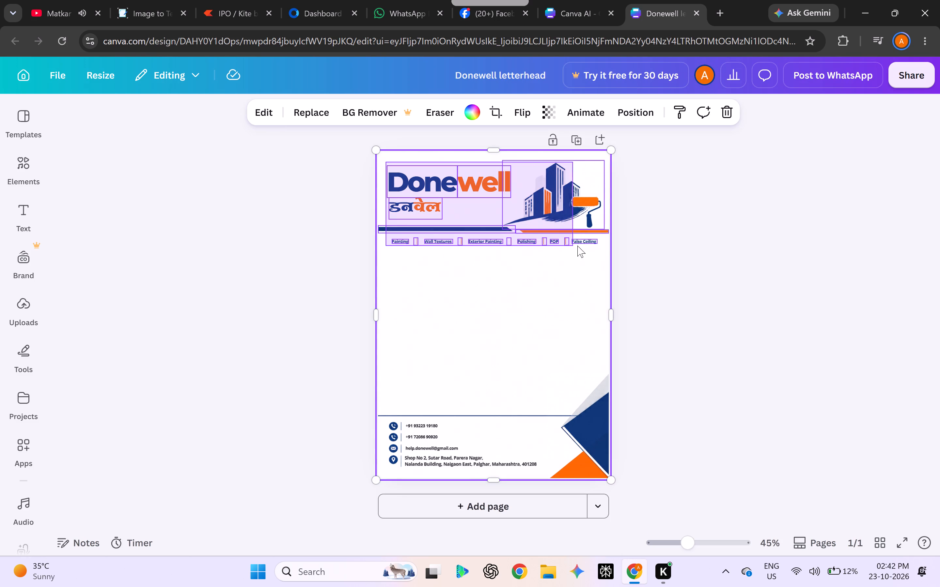
{"action": "left_click_drag", "start_coordinate": [577, 246], "coordinate": [586, 246]}
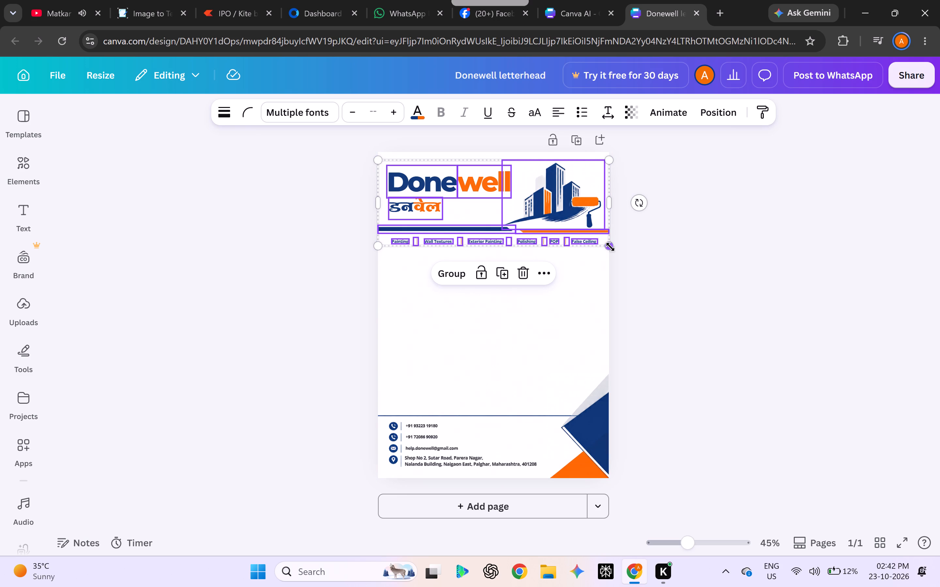
{"action": "left_click_drag", "start_coordinate": [610, 247], "coordinate": [528, 208]}
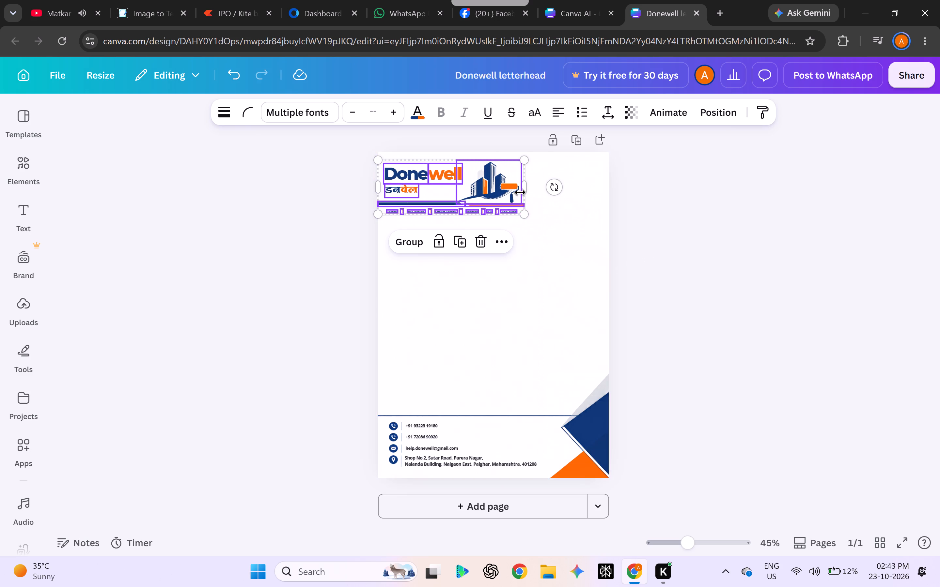
{"action": "left_click", "coordinate": [525, 190]}
{"action": "left_click_drag", "start_coordinate": [525, 190], "coordinate": [590, 193]}
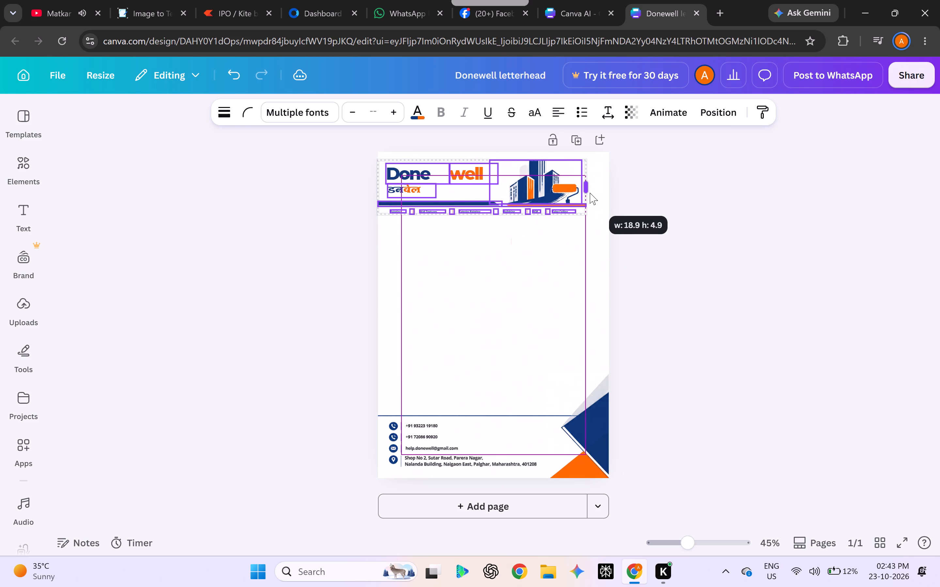
{"action": "left_click_drag", "start_coordinate": [590, 193], "coordinate": [604, 190]}
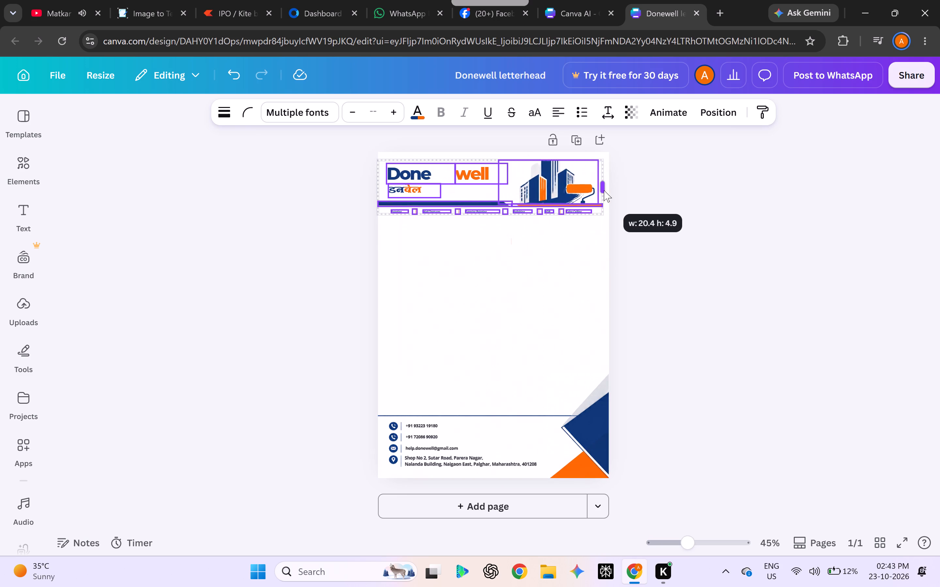
{"action": "left_click_drag", "start_coordinate": [604, 190], "coordinate": [602, 191]}
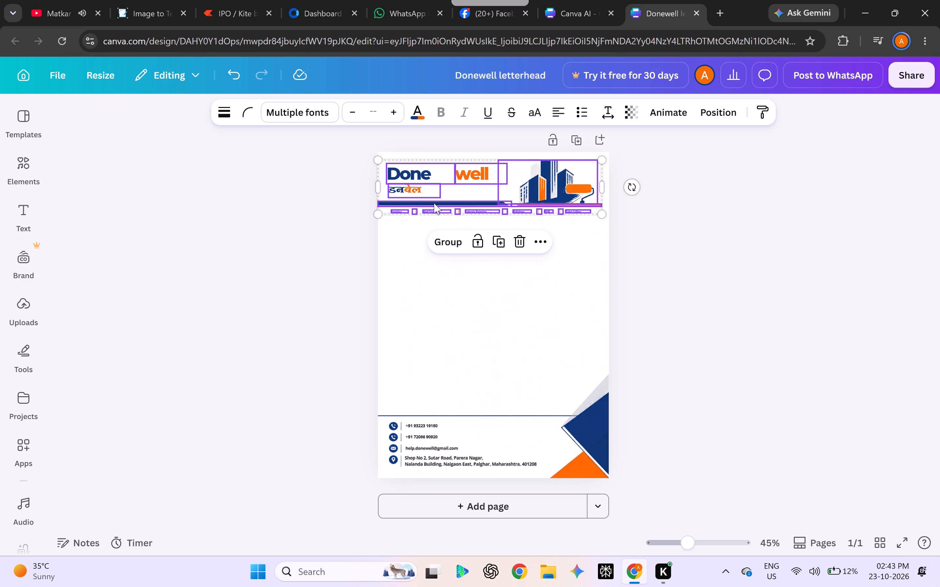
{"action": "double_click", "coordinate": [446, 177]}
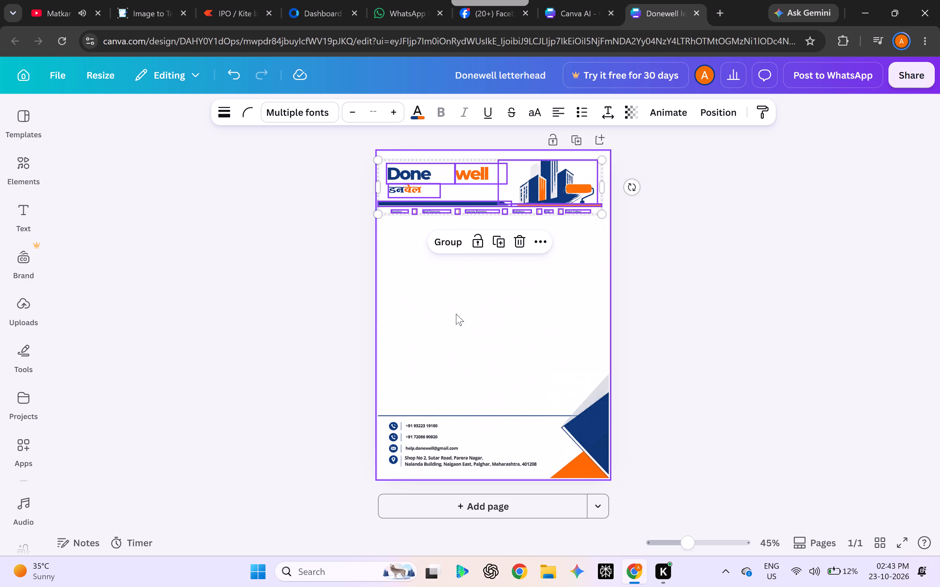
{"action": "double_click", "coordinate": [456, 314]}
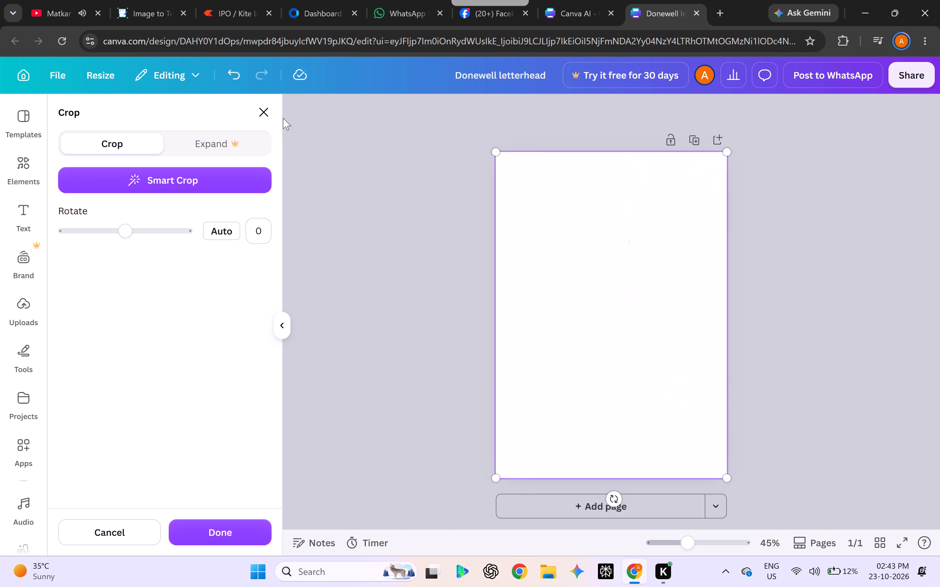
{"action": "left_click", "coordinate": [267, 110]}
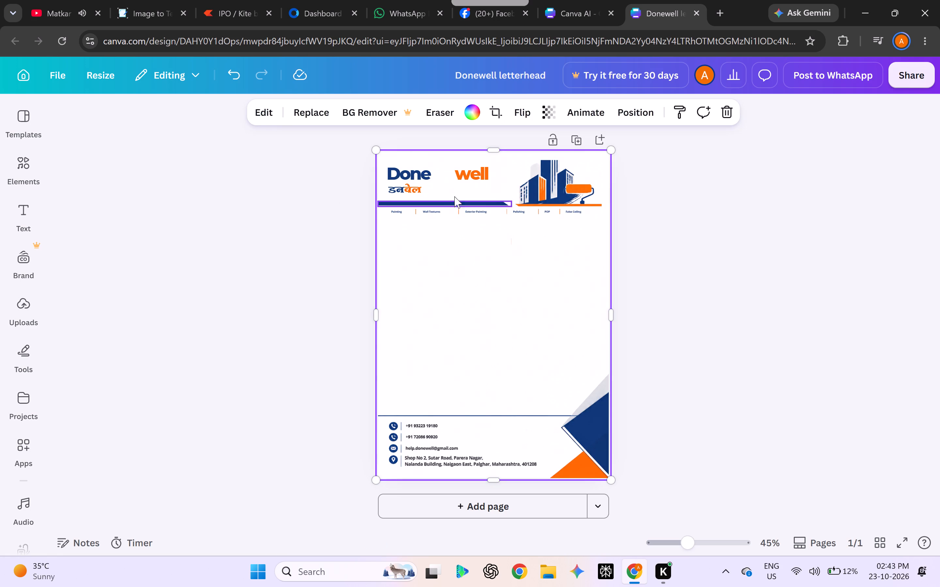
Move the orange "well" text toward "Done" so the two parts join as one Donewell wordmark.
{"action": "left_click", "coordinate": [467, 173]}
{"action": "key", "text": "Left"}
{"action": "key", "text": "Left"}
{"action": "key", "text": "Left"}
{"action": "key", "text": "Left"}
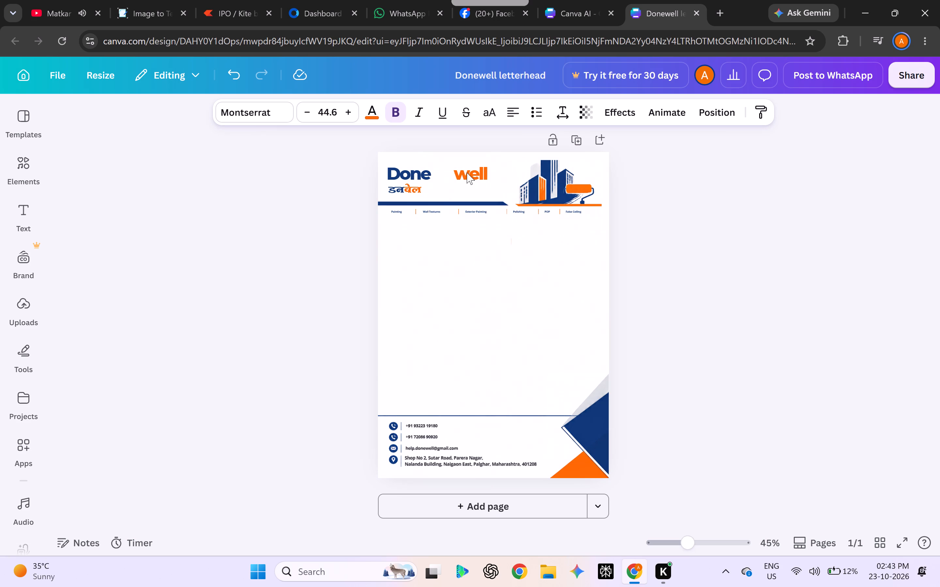
{"action": "key", "text": "Left"}
{"action": "key", "text": "Left"}
{"action": "key", "text": "Left"}
{"action": "key", "text": "Left"}
{"action": "key", "text": "Left"}
{"action": "key", "text": "Left"}
{"action": "key", "text": "Left"}
{"action": "key", "text": "Left"}
{"action": "key", "text": "Left"}
{"action": "key", "text": "Left"}
{"action": "key", "text": "Left"}
{"action": "key", "text": "Left"}
{"action": "key", "text": "Left"}
{"action": "key", "text": "Left"}
{"action": "key", "text": "Left"}
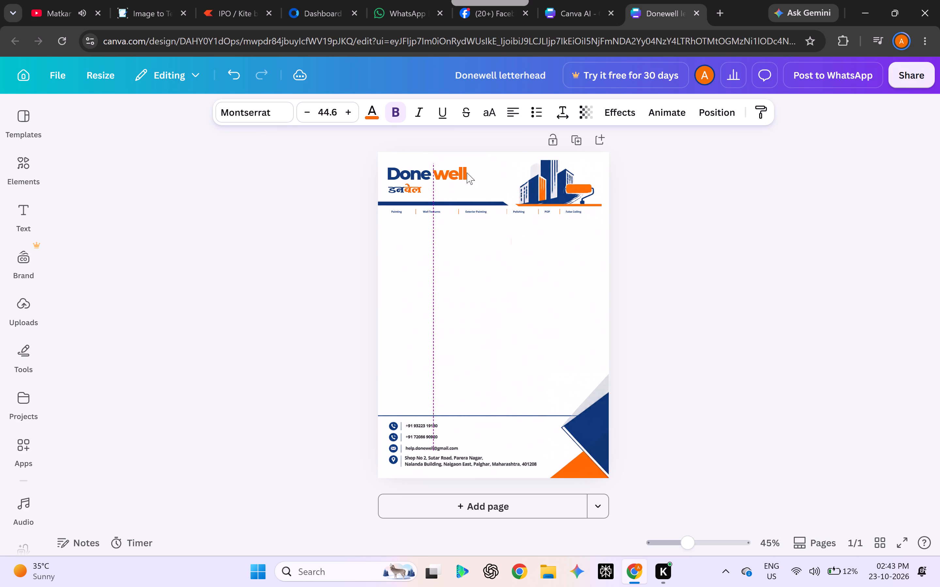
{"action": "key", "text": "Left"}
{"action": "double_click", "coordinate": [482, 328]}
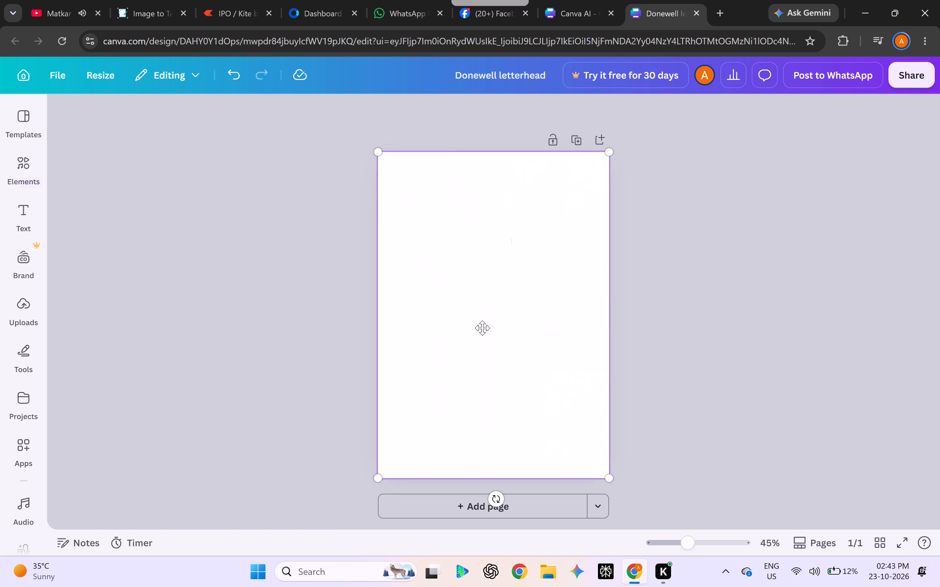
{"action": "double_click", "coordinate": [678, 172]}
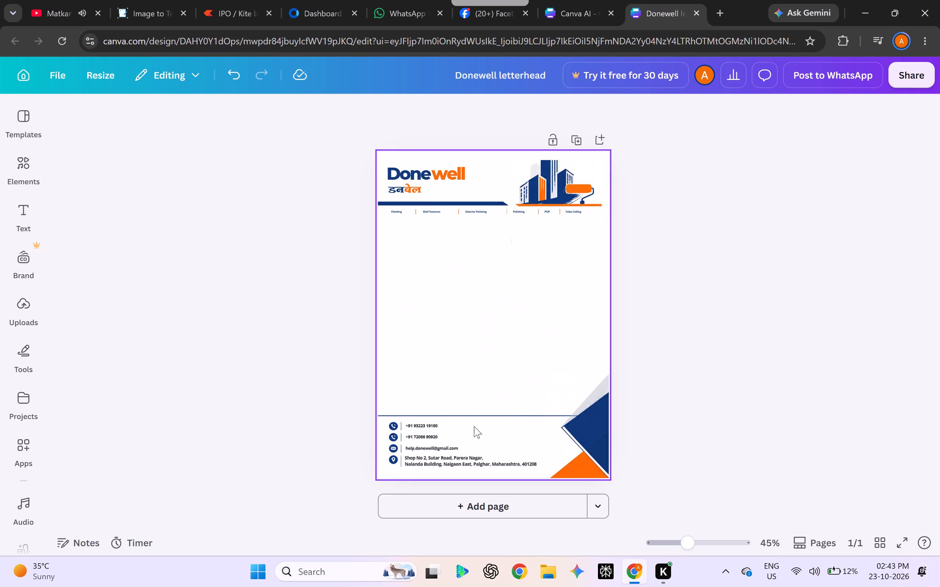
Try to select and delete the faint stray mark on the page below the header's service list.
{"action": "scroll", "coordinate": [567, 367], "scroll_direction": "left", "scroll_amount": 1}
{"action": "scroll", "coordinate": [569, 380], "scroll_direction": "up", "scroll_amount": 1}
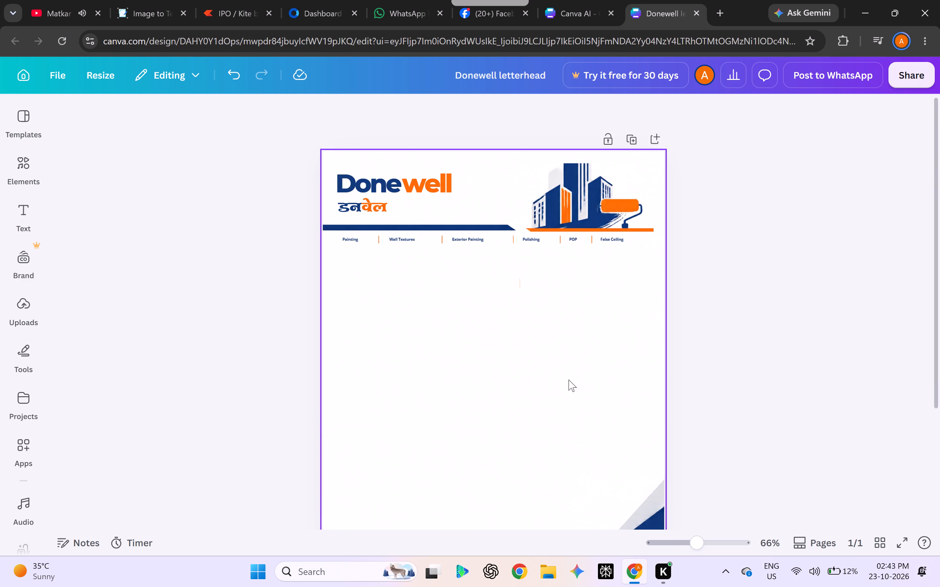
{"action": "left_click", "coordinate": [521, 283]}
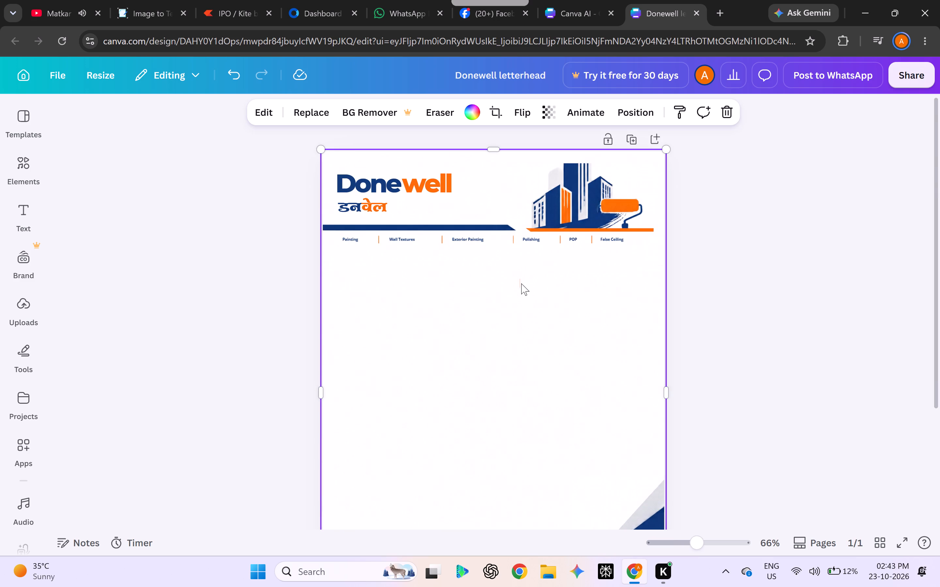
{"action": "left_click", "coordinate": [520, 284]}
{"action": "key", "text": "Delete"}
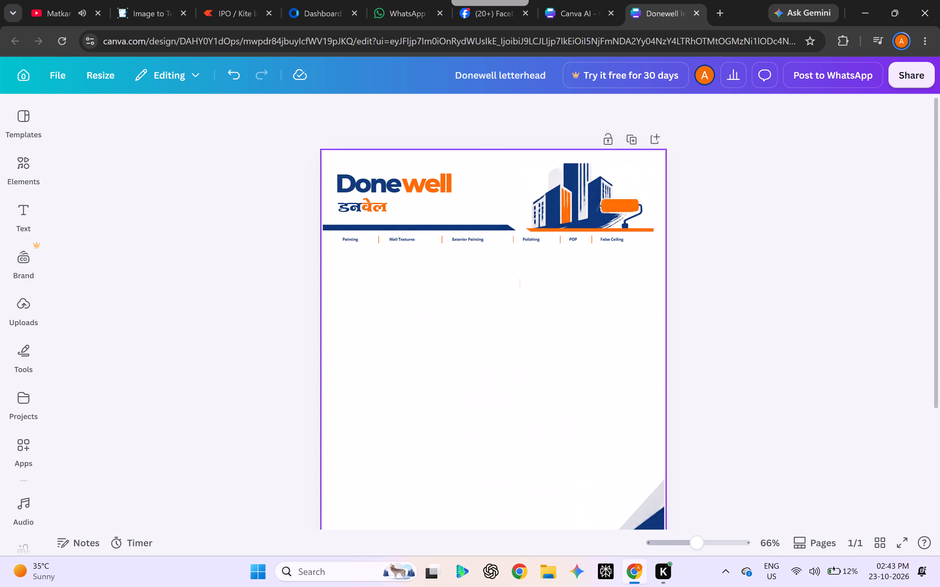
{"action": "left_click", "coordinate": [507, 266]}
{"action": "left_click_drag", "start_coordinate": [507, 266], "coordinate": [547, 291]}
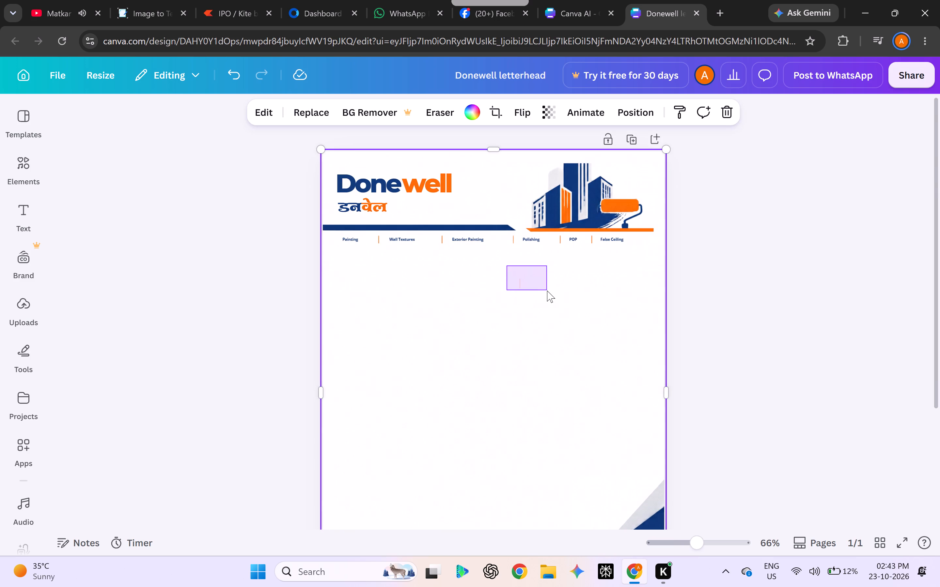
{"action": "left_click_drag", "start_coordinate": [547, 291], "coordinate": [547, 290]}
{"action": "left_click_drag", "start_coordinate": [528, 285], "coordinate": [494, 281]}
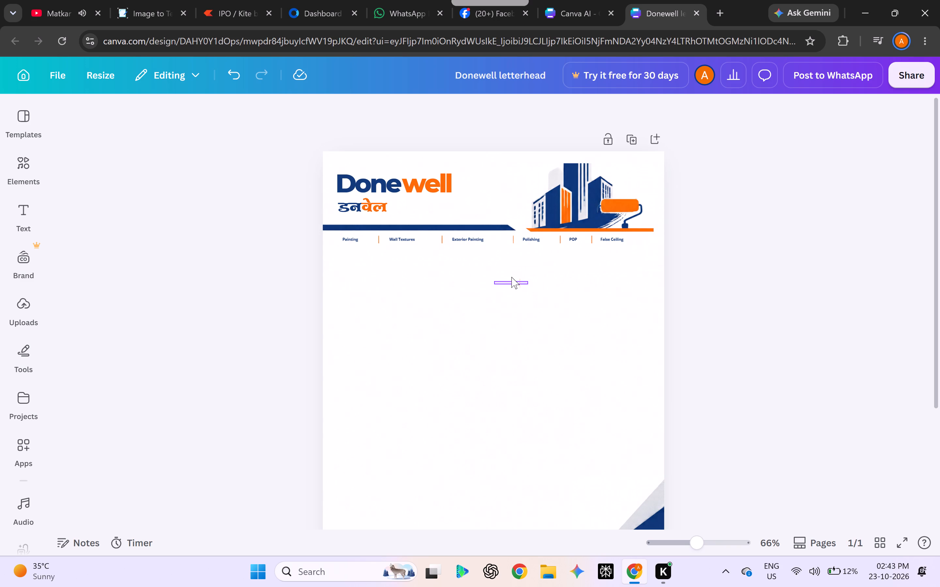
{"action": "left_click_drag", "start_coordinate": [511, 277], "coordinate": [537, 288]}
Add a blank page after the letterhead page.
{"action": "scroll", "coordinate": [517, 326], "scroll_direction": "down", "scroll_amount": 1}
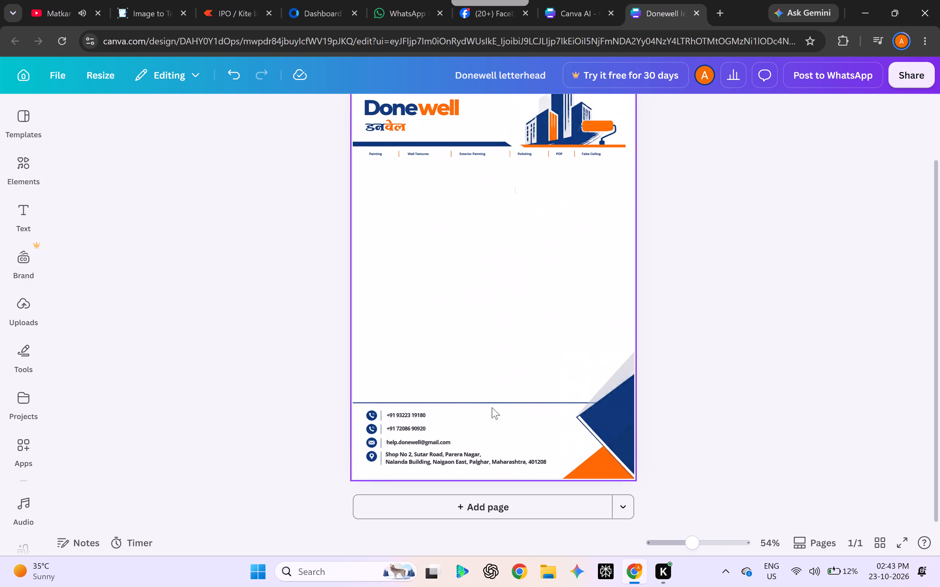
{"action": "scroll", "coordinate": [507, 291], "scroll_direction": "up", "scroll_amount": 1}
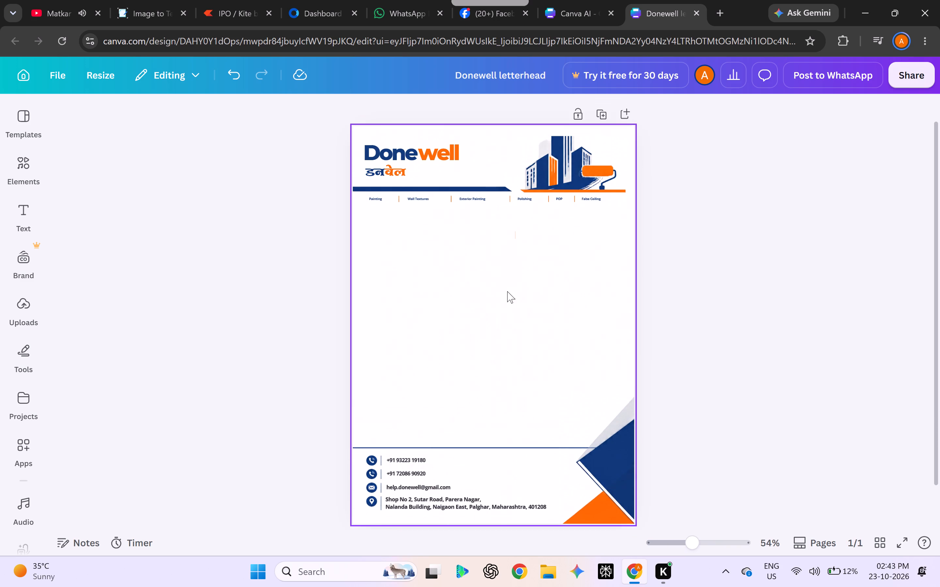
{"action": "scroll", "coordinate": [507, 291], "scroll_direction": "up", "scroll_amount": 1}
{"action": "scroll", "coordinate": [506, 366], "scroll_direction": "down", "scroll_amount": 3}
{"action": "left_click", "coordinate": [506, 524]}
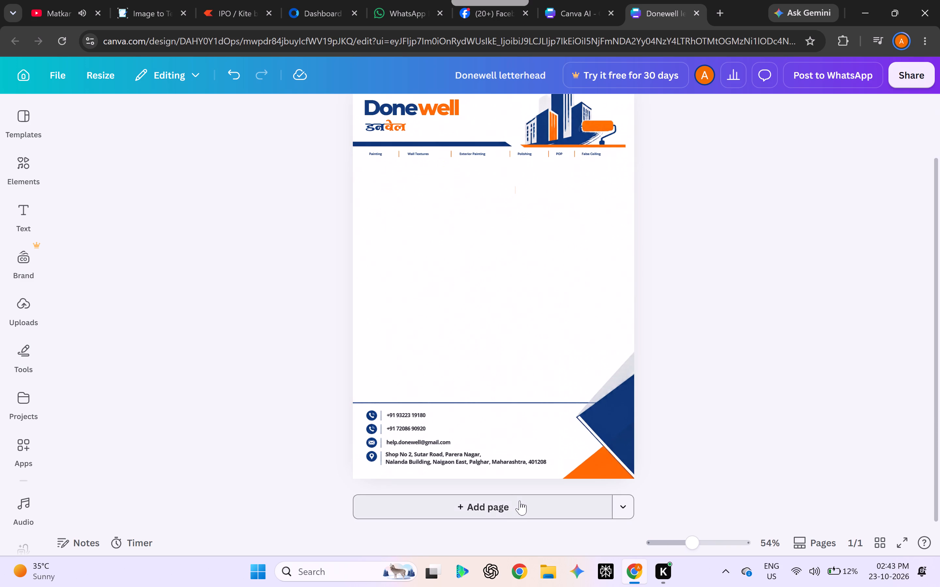
{"action": "left_click", "coordinate": [520, 501]}
Copy all the header elements of the letterhead, including wordmark, Hindi name, building image, divider bars and service list.
{"action": "scroll", "coordinate": [533, 419], "scroll_direction": "up", "scroll_amount": 2}
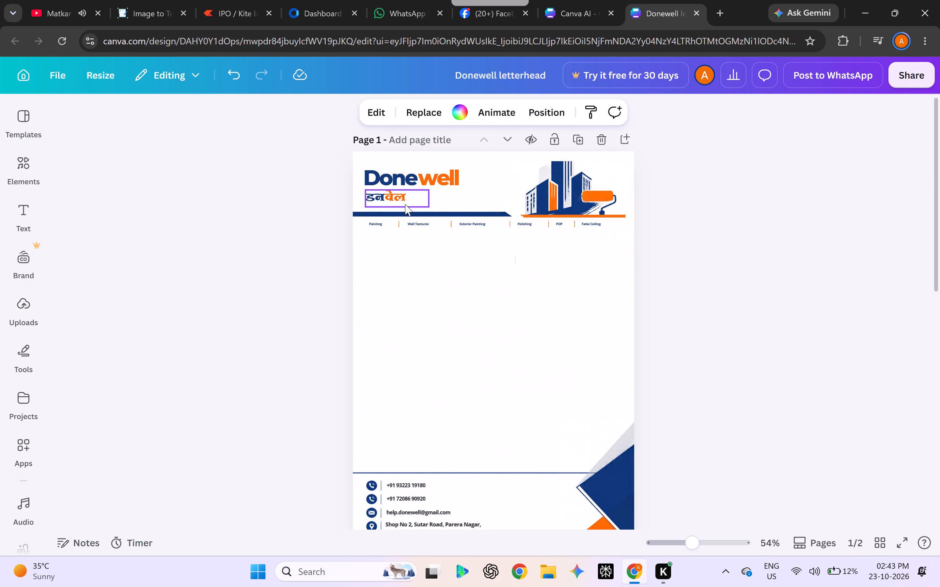
{"action": "left_click_drag", "start_coordinate": [355, 156], "coordinate": [615, 204]}
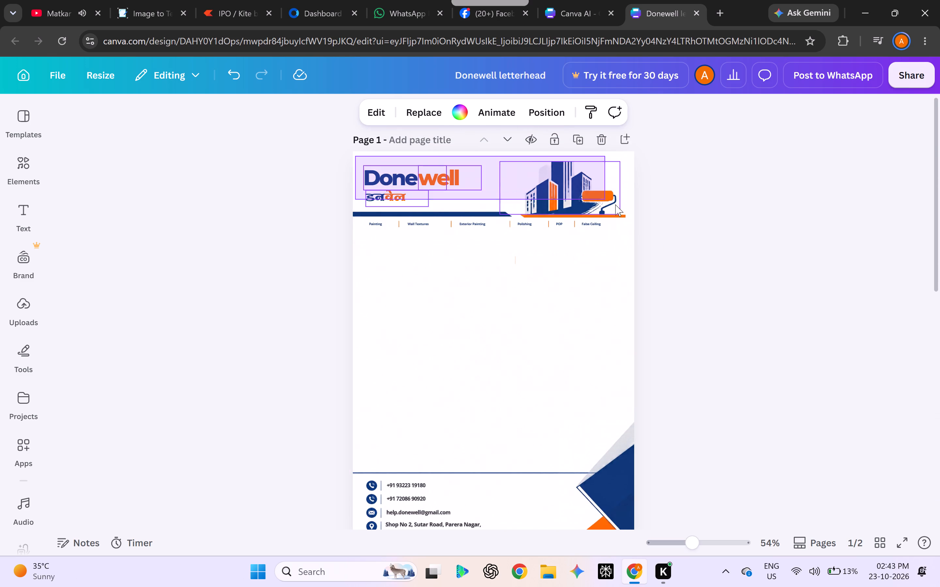
{"action": "left_click_drag", "start_coordinate": [615, 204], "coordinate": [628, 227]}
{"action": "key", "text": "ctrl+c"}
{"action": "key", "text": "ctrl+c"}
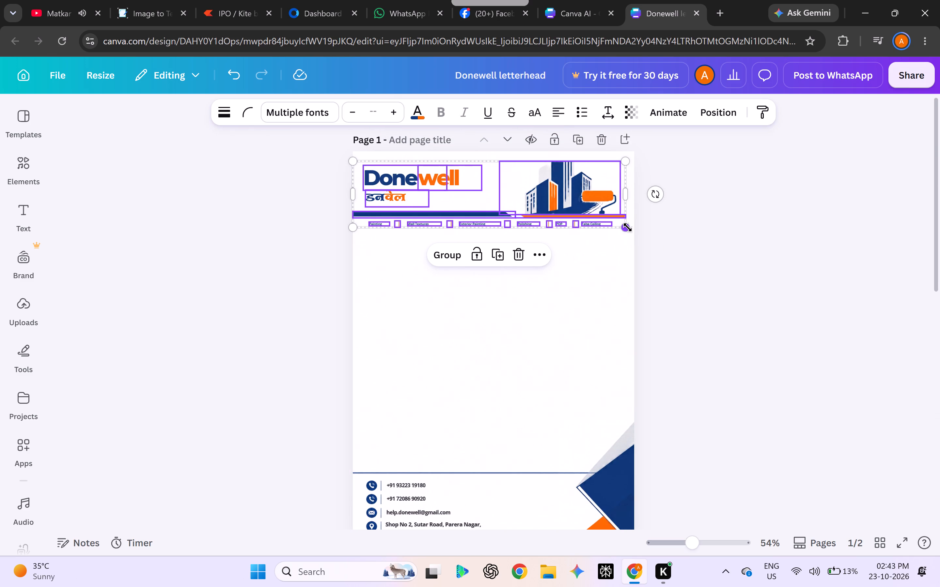
Move the blank page above the letterhead page so it comes first.
{"action": "scroll", "coordinate": [576, 390], "scroll_direction": "down", "scroll_amount": 1}
{"action": "left_click_drag", "start_coordinate": [421, 574], "coordinate": [491, 443]}
{"action": "left_click", "coordinate": [491, 443]}
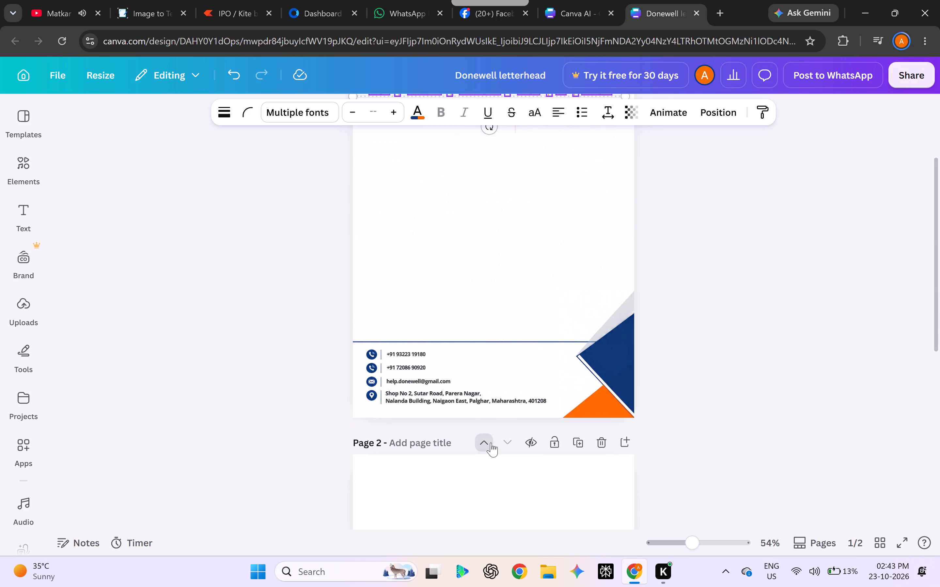
Paste the copied header elements at the top of the blank first page.
{"action": "scroll", "coordinate": [490, 468], "scroll_direction": "down", "scroll_amount": 3}
{"action": "scroll", "coordinate": [492, 267], "scroll_direction": "up", "scroll_amount": 1}
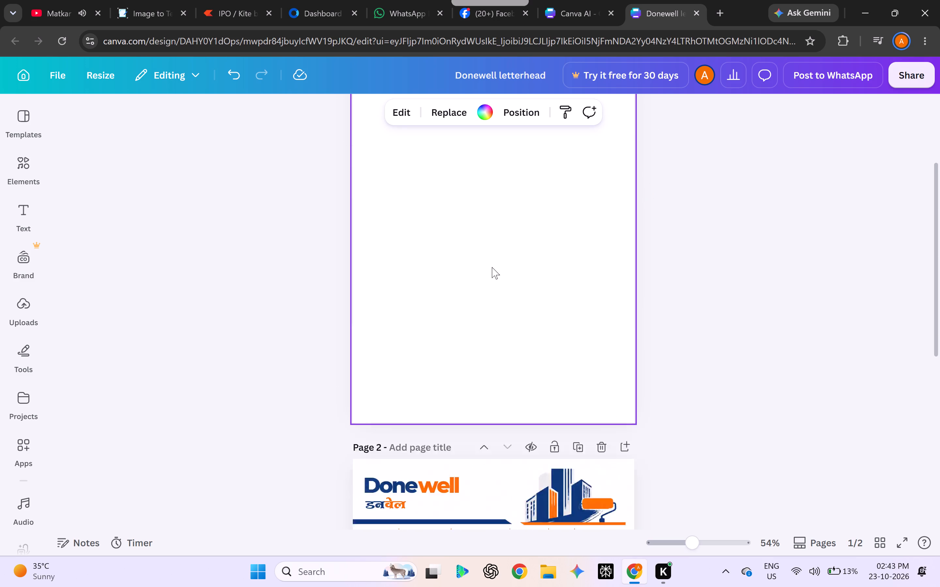
{"action": "scroll", "coordinate": [492, 267], "scroll_direction": "up", "scroll_amount": 1}
{"action": "key", "text": "ctrl+v"}
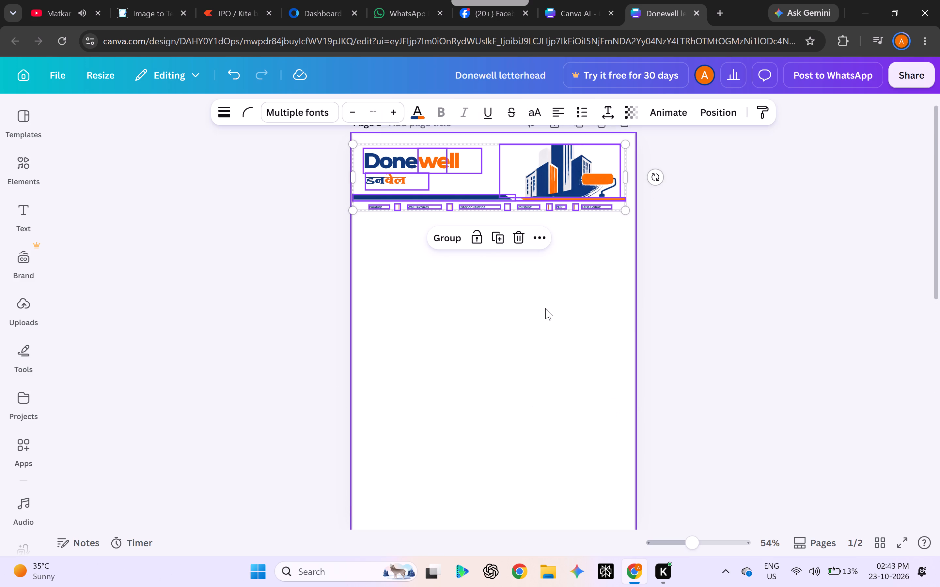
{"action": "left_click", "coordinate": [544, 307]}
{"action": "left_click", "coordinate": [529, 194]}
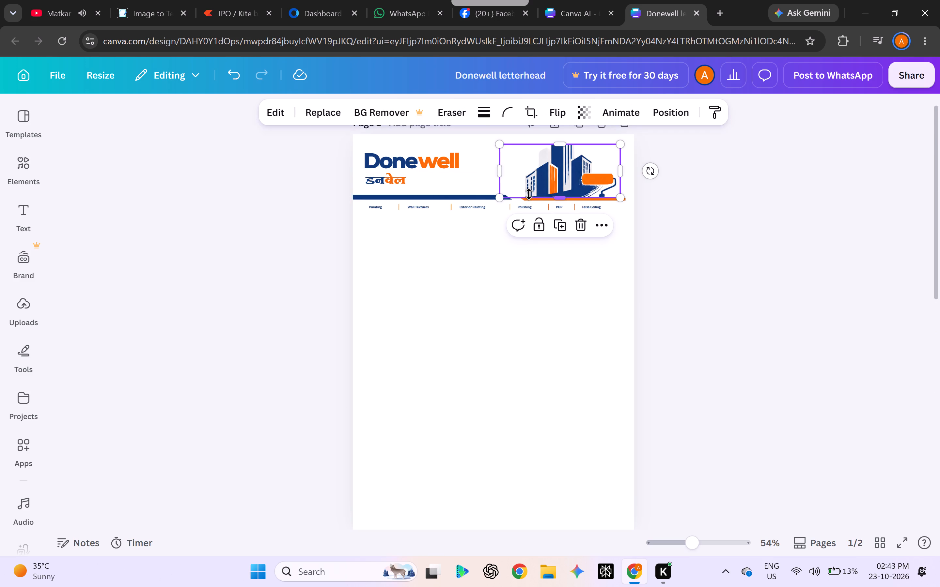
{"action": "left_click", "coordinate": [472, 363]}
Move the Donewell wordmark and the Hindi name together slightly up and left, closer to the page's top-left corner.
{"action": "scroll", "coordinate": [472, 363], "scroll_direction": "left", "scroll_amount": 1}
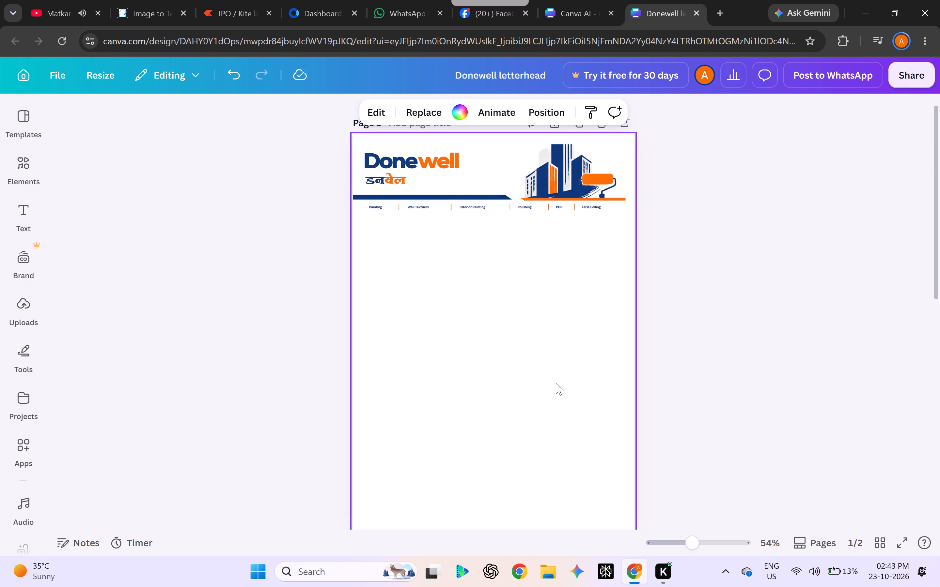
{"action": "scroll", "coordinate": [556, 383], "scroll_direction": "up", "scroll_amount": 9}
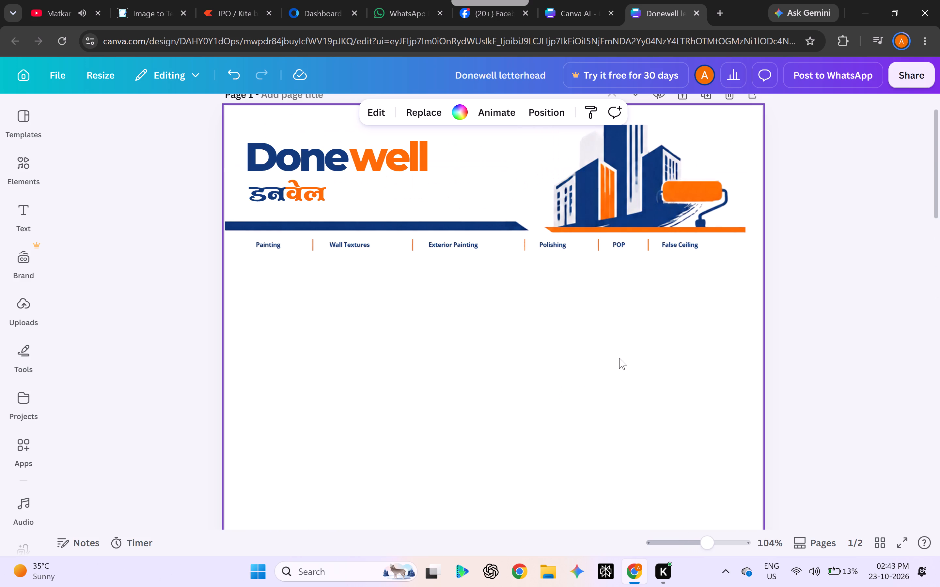
{"action": "scroll", "coordinate": [619, 358], "scroll_direction": "up", "scroll_amount": 2}
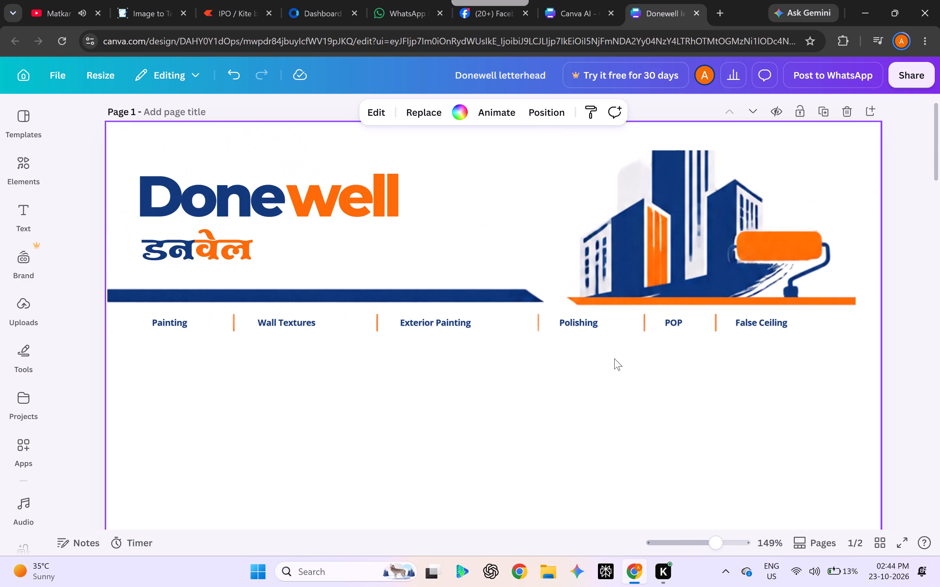
{"action": "scroll", "coordinate": [614, 358], "scroll_direction": "right", "scroll_amount": 1}
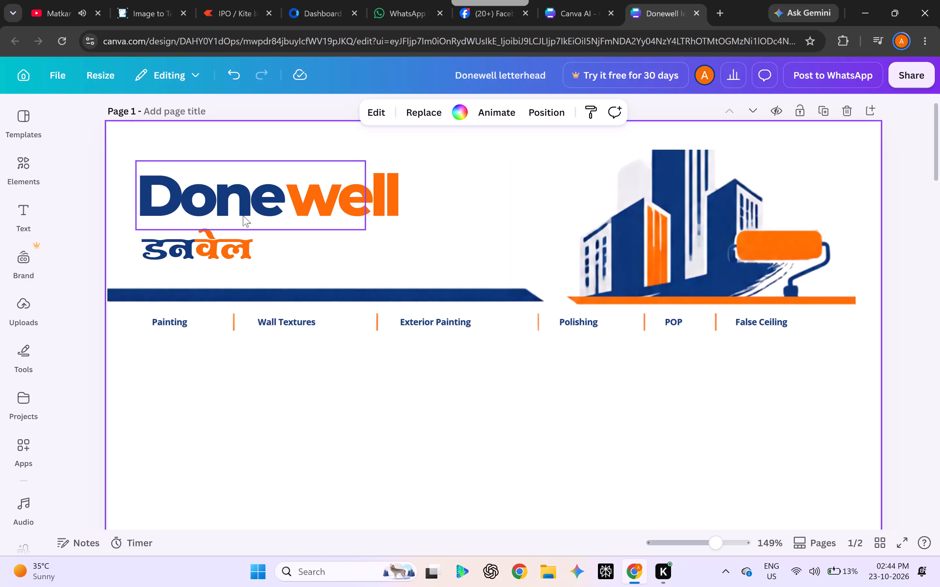
{"action": "left_click_drag", "start_coordinate": [128, 180], "coordinate": [332, 251]}
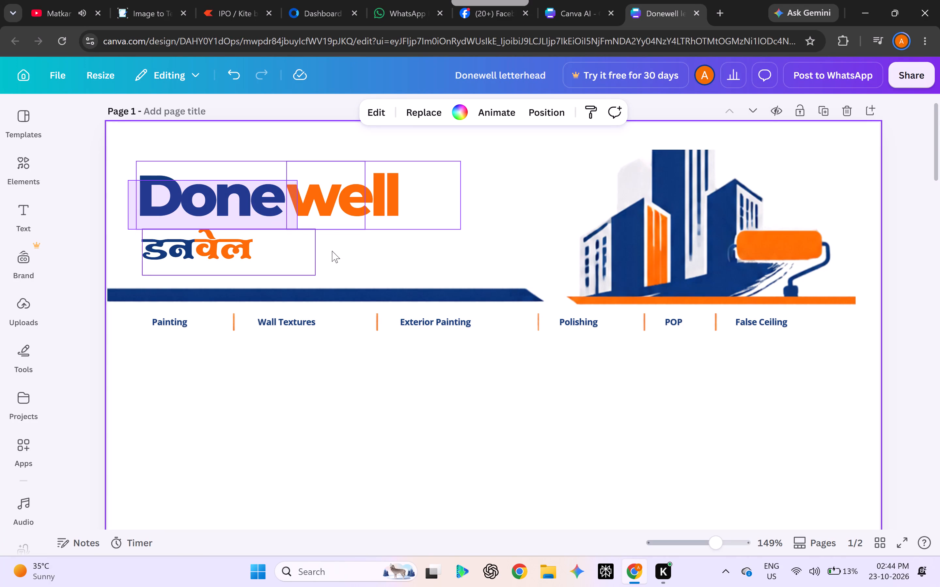
{"action": "left_click_drag", "start_coordinate": [332, 251], "coordinate": [345, 258]}
{"action": "left_click_drag", "start_coordinate": [322, 210], "coordinate": [321, 186]}
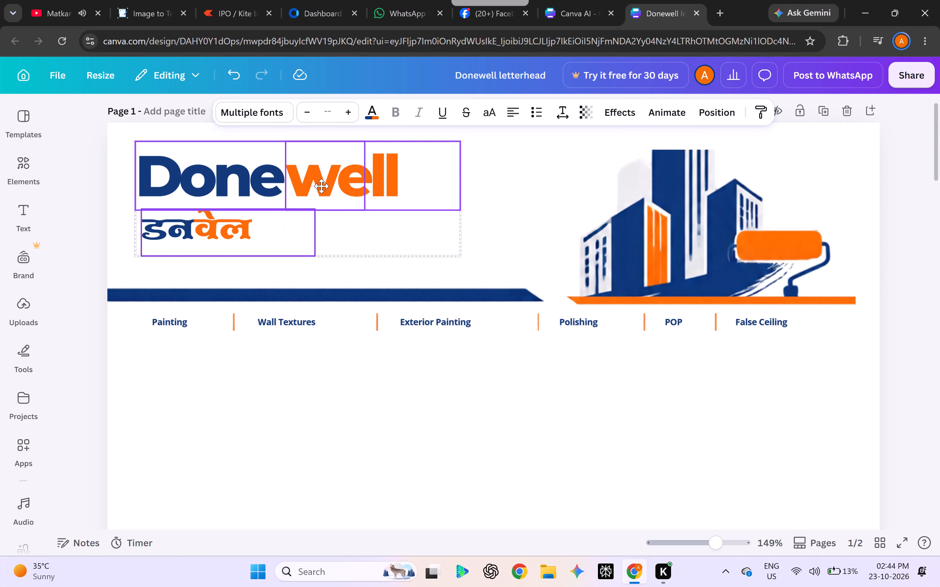
{"action": "left_click_drag", "start_coordinate": [321, 186], "coordinate": [315, 183]}
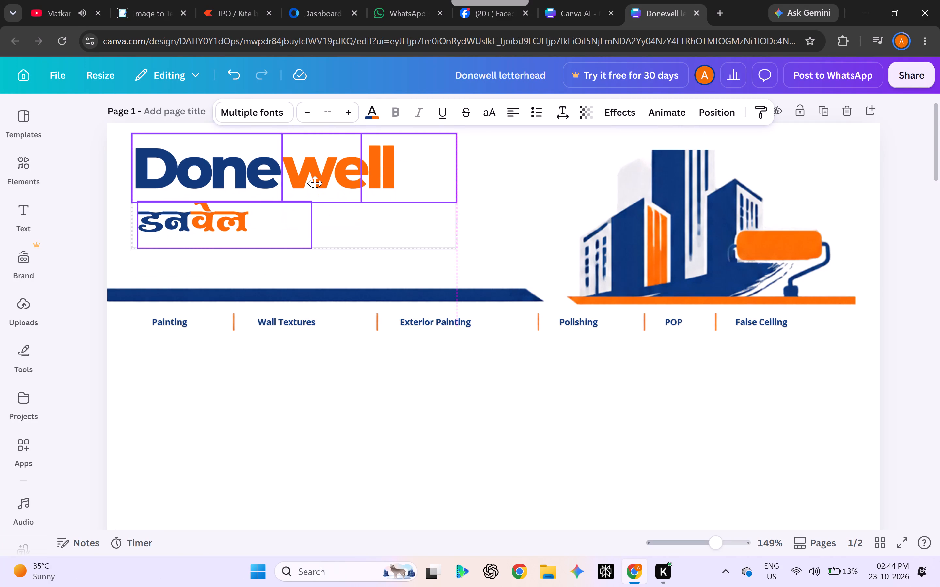
{"action": "left_click_drag", "start_coordinate": [315, 183], "coordinate": [316, 183]}
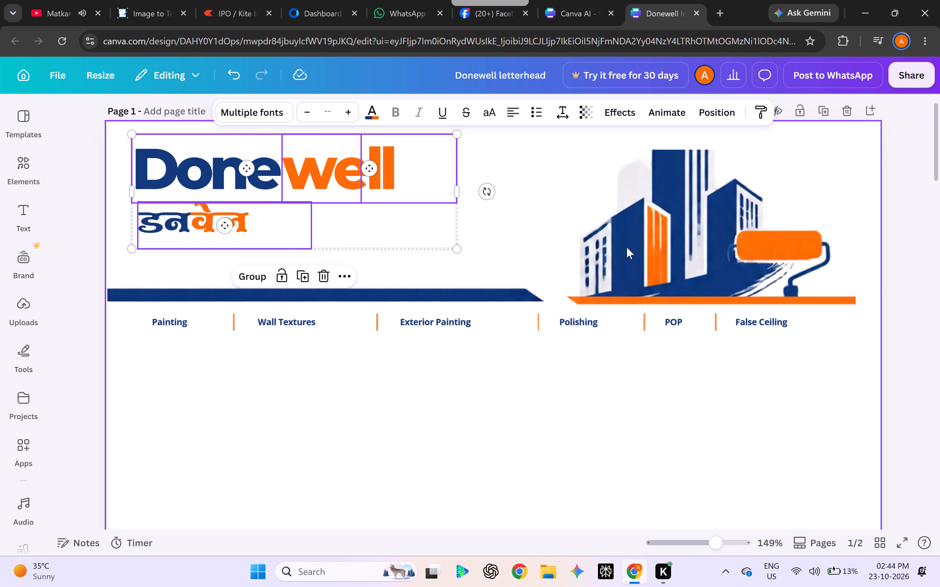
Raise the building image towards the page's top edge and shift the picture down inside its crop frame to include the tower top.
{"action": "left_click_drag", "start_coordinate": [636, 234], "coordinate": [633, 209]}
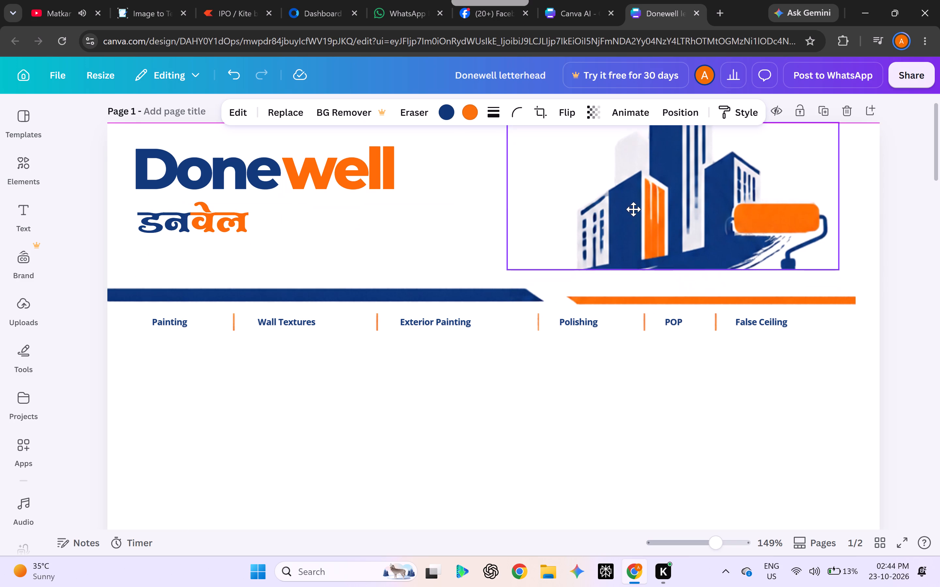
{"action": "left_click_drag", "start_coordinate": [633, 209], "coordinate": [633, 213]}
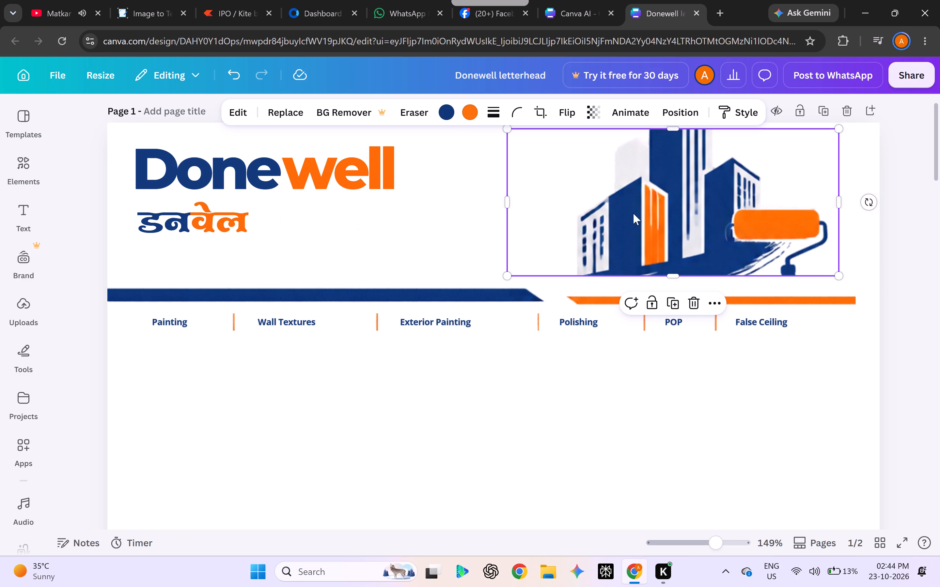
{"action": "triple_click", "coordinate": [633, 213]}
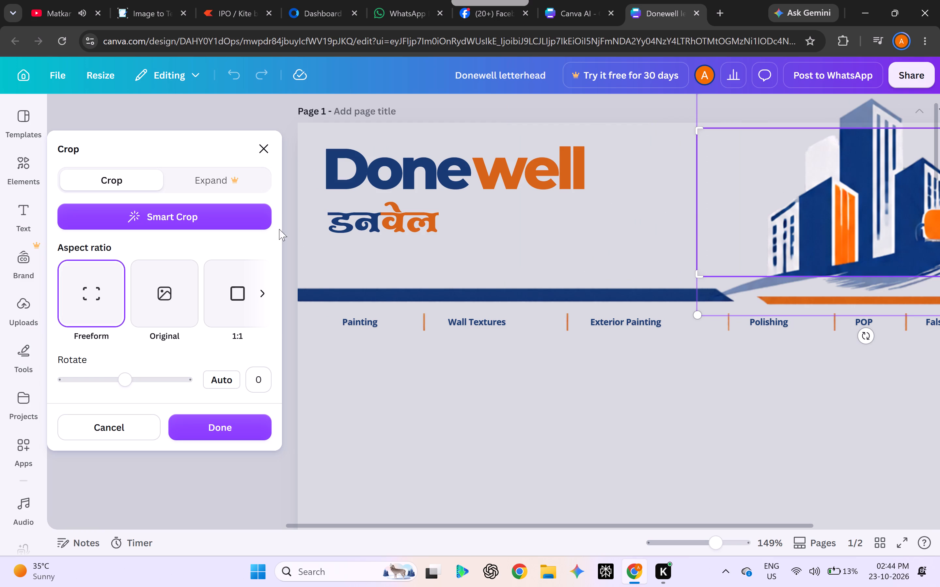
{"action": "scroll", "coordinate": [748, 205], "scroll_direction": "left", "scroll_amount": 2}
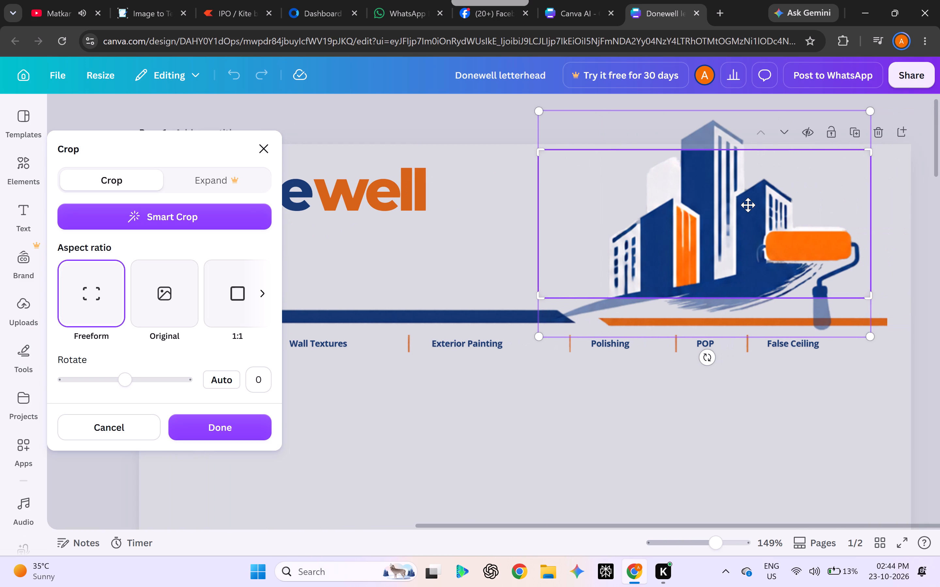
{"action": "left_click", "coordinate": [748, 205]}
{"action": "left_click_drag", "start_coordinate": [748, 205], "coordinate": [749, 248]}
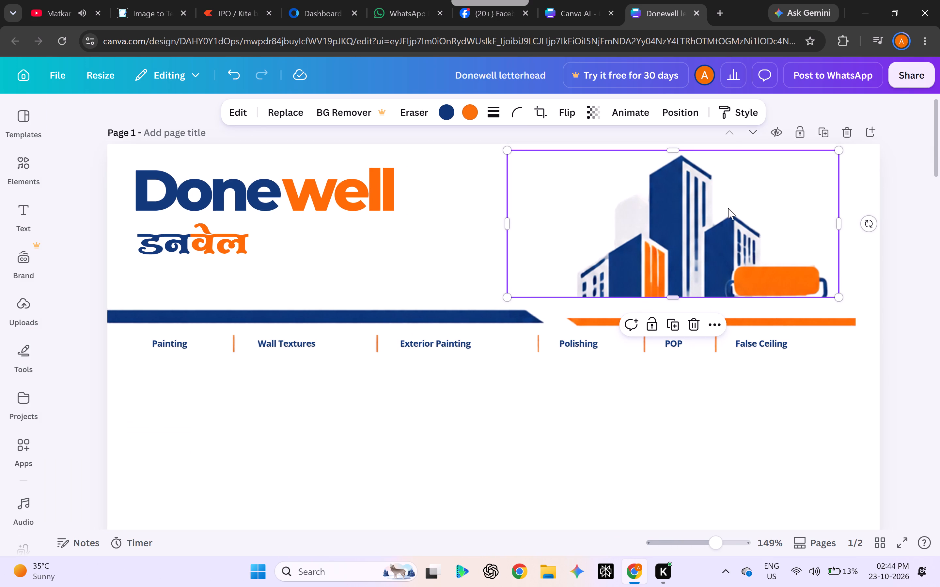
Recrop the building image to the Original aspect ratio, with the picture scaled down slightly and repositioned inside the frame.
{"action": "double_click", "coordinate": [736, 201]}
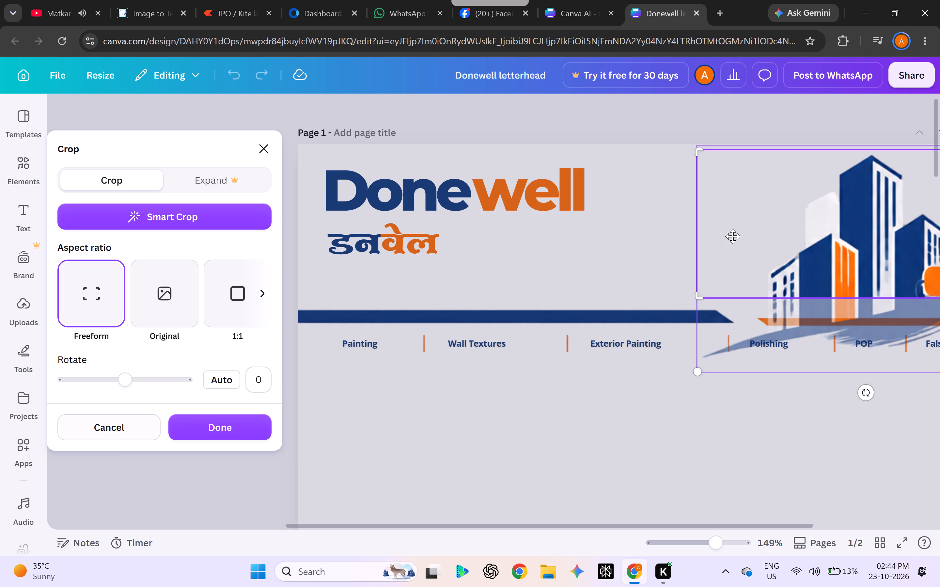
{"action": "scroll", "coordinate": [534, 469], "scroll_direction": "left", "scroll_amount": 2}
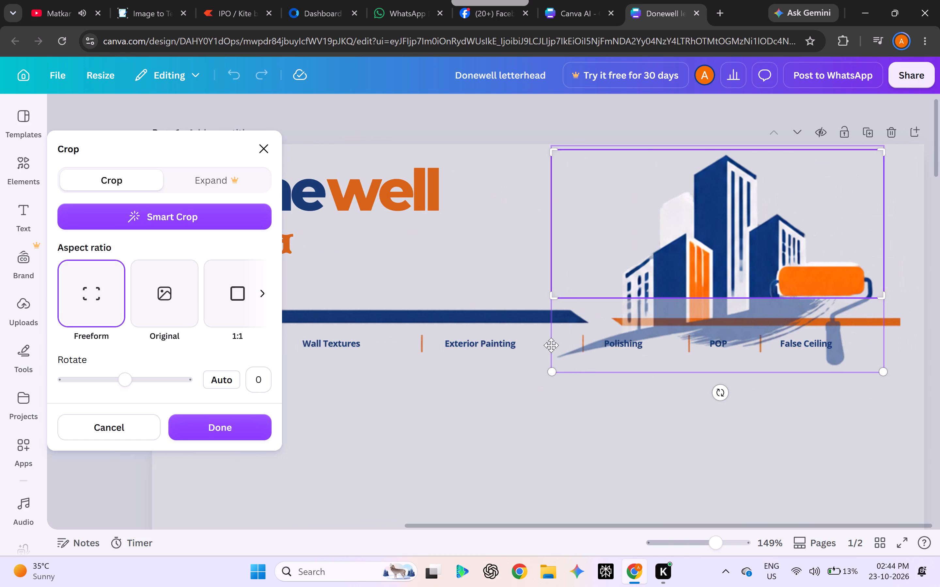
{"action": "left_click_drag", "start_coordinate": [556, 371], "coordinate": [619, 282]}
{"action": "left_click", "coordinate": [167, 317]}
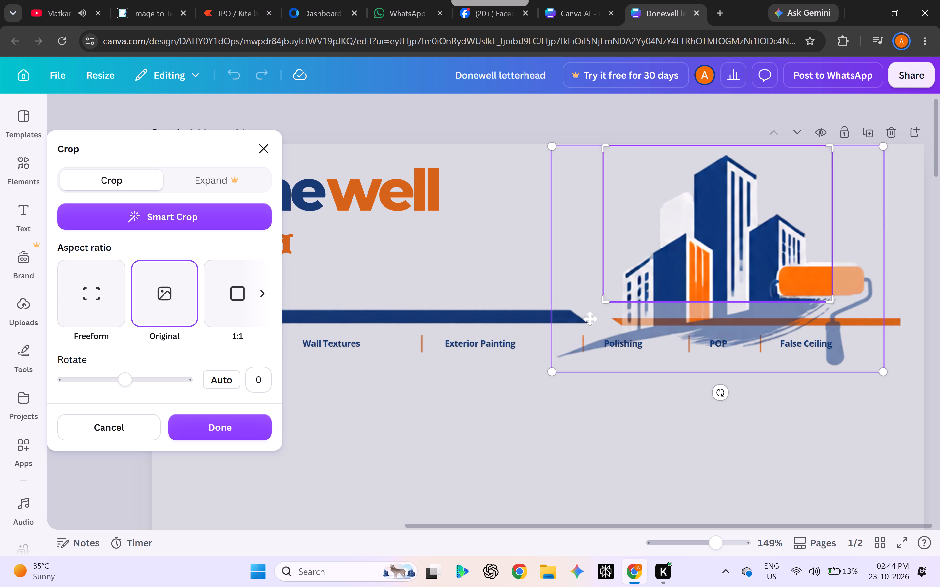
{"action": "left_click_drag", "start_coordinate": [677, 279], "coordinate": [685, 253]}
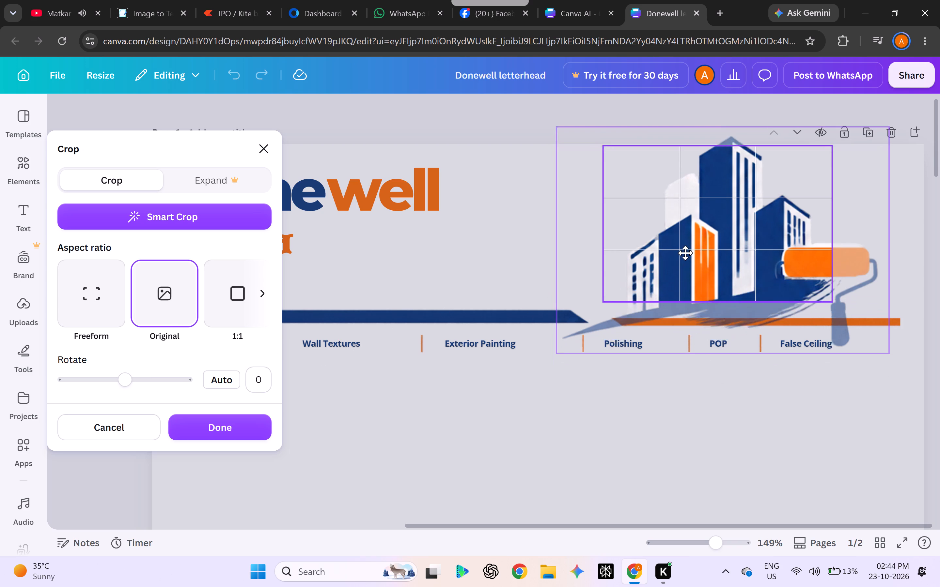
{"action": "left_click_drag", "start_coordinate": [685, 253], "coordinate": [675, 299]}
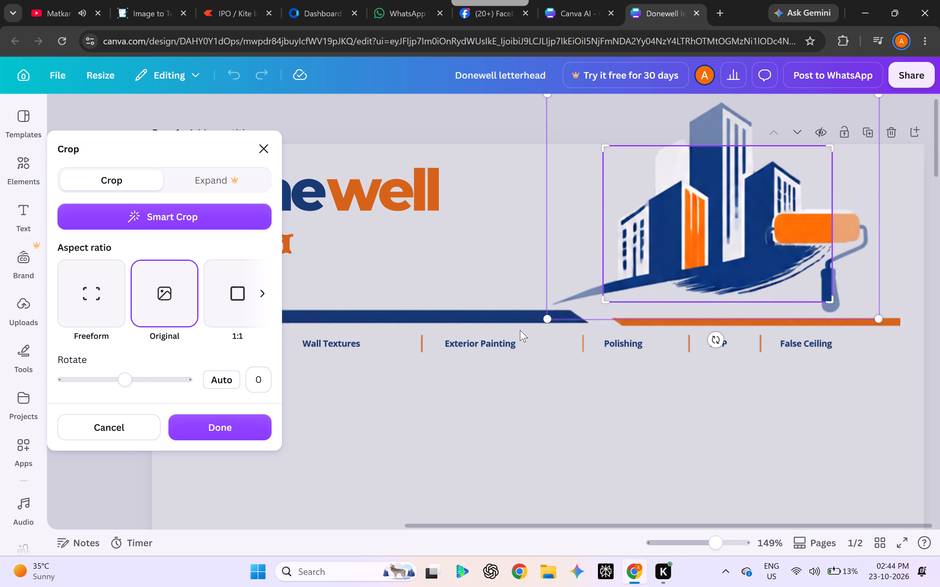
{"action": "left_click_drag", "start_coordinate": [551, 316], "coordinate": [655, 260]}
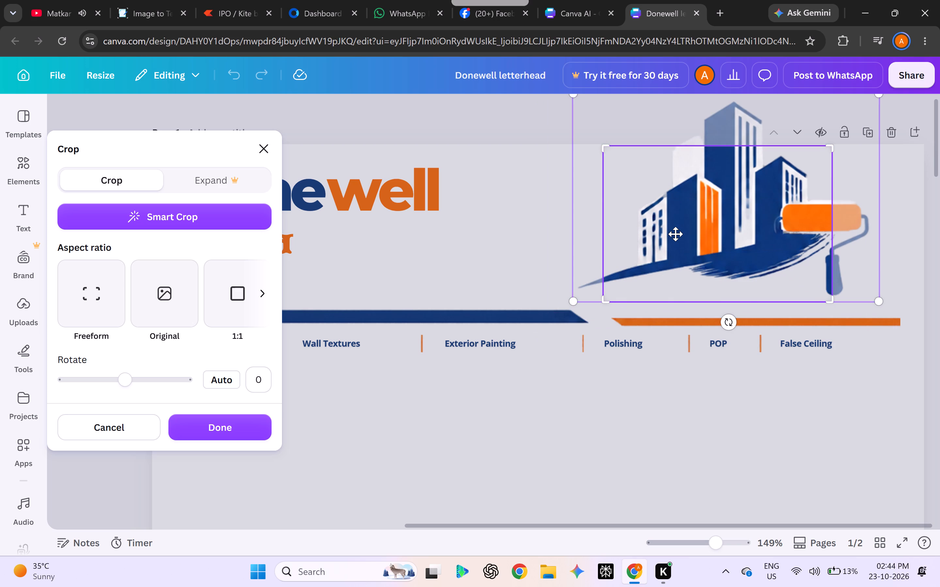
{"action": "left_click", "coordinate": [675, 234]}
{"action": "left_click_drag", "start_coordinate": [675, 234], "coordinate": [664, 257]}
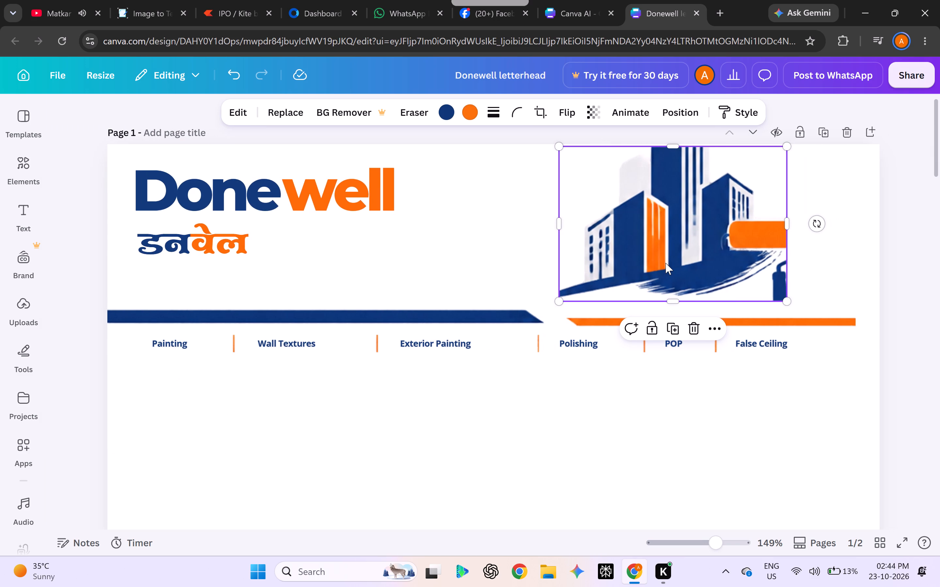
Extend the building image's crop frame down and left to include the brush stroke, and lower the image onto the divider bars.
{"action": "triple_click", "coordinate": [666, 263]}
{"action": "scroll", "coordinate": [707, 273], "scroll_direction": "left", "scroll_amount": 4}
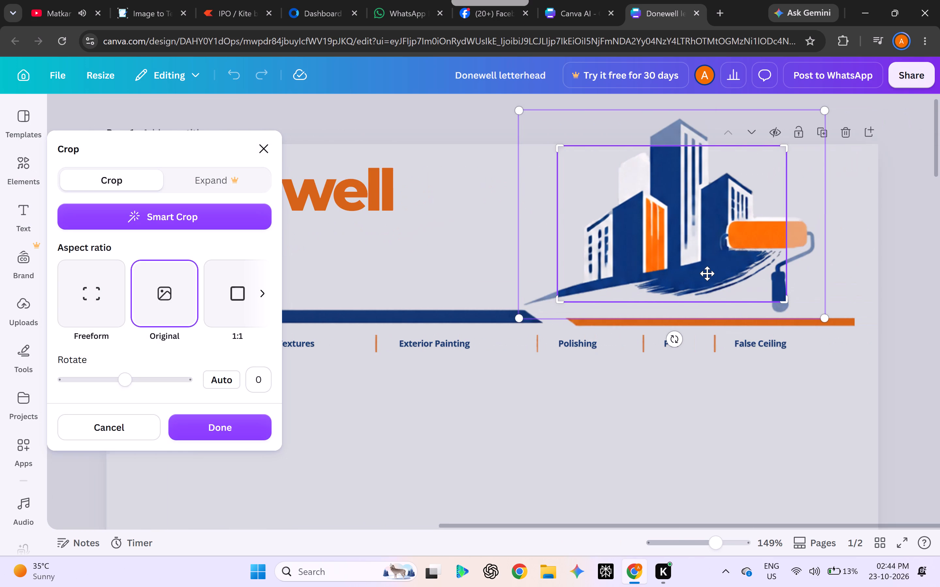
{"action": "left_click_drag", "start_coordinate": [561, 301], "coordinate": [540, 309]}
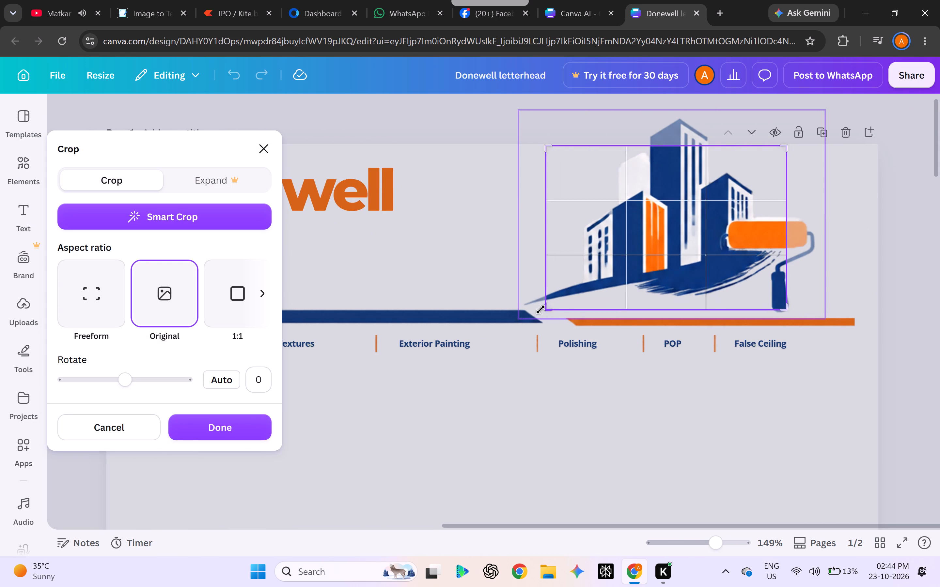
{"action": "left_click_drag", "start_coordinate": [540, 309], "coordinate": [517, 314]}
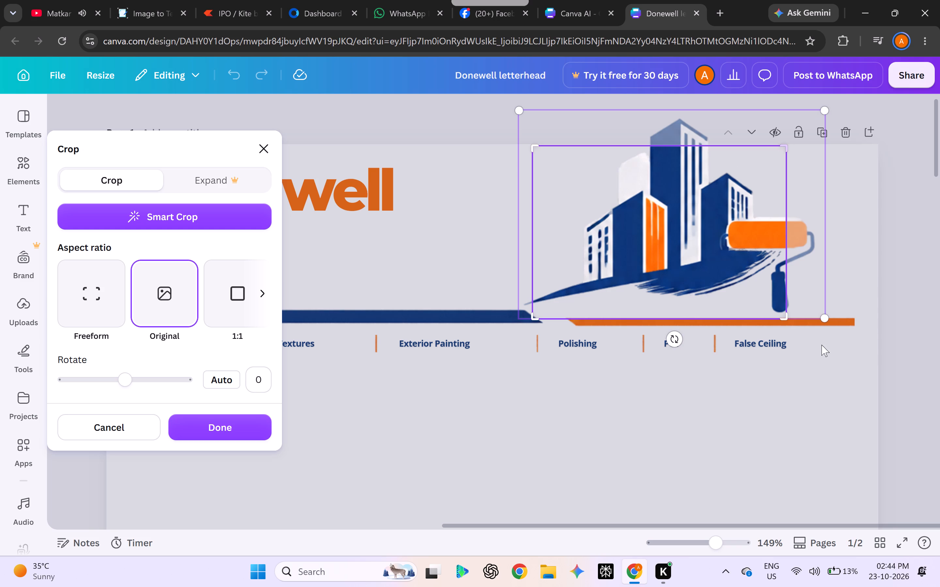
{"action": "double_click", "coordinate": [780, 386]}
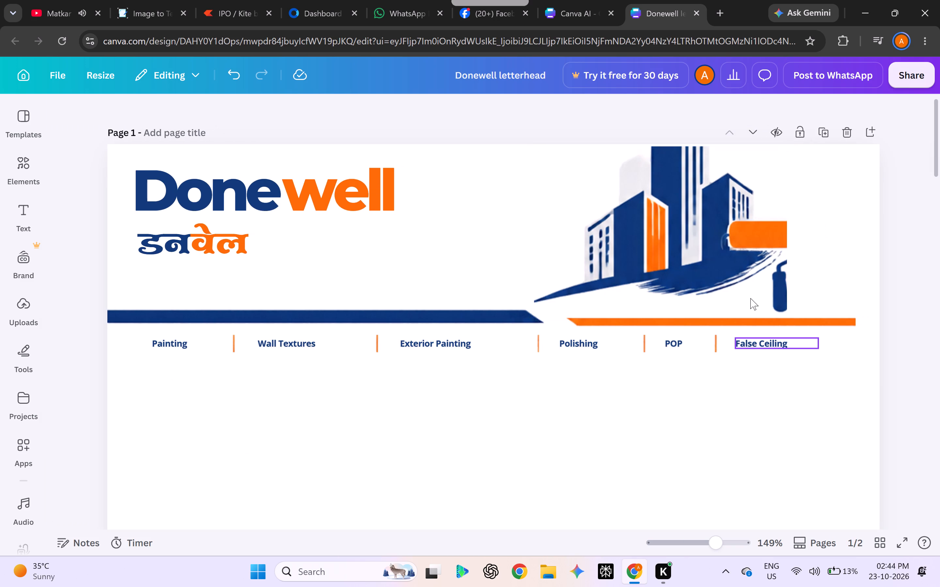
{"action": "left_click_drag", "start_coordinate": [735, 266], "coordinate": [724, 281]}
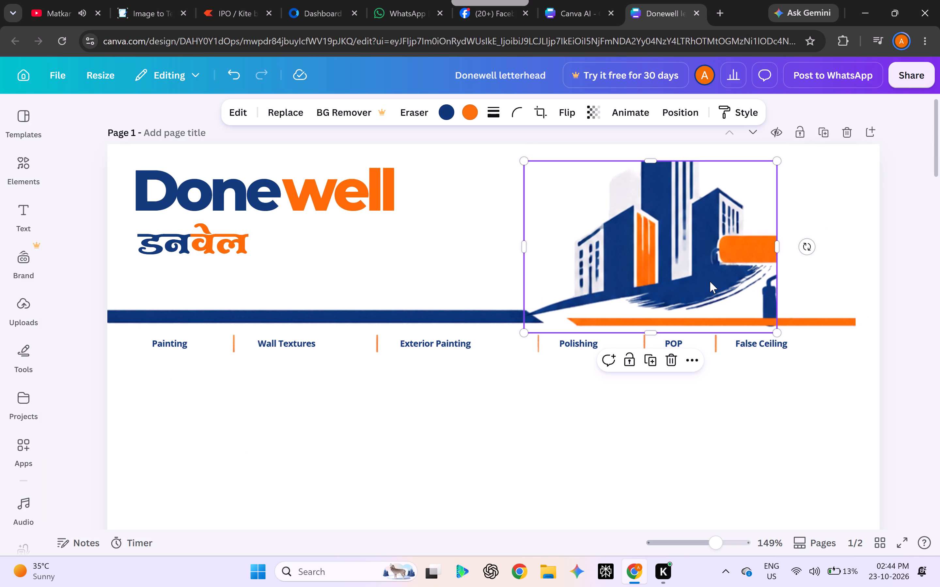
Delete the building image from the first page's header.
{"action": "left_click", "coordinate": [710, 281]}
{"action": "key", "text": "Delete"}
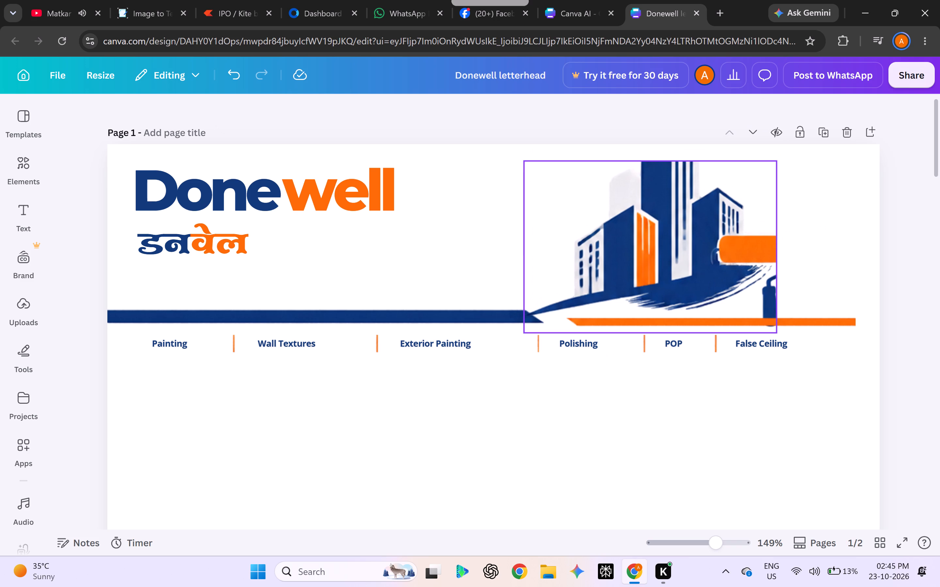
{"action": "left_click", "coordinate": [688, 288]}
{"action": "key", "text": "Delete"}
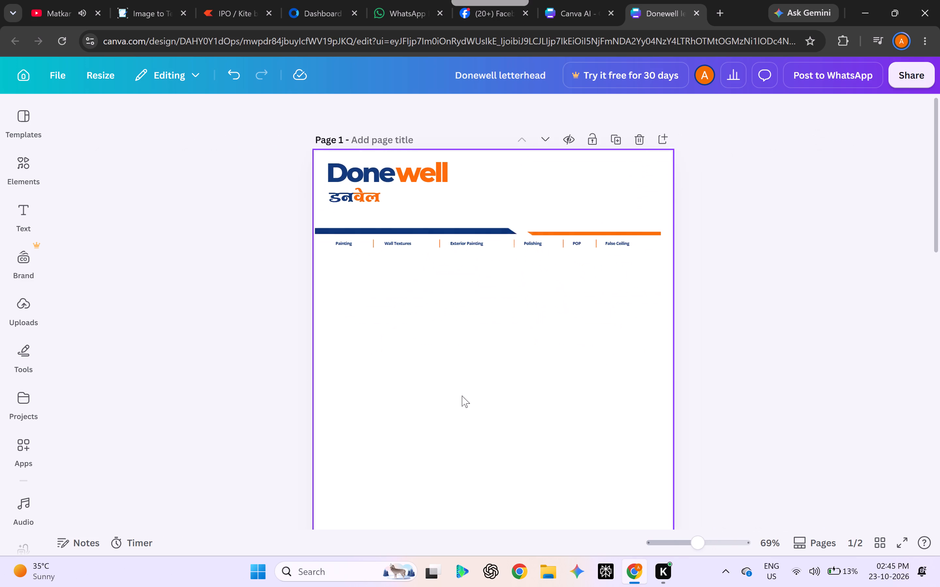
Copy the phone, email and address lines with their icons and separators from the second page's footer onto the first page.
{"action": "scroll", "coordinate": [462, 396], "scroll_direction": "down", "scroll_amount": 3}
{"action": "scroll", "coordinate": [459, 478], "scroll_direction": "down", "scroll_amount": 3}
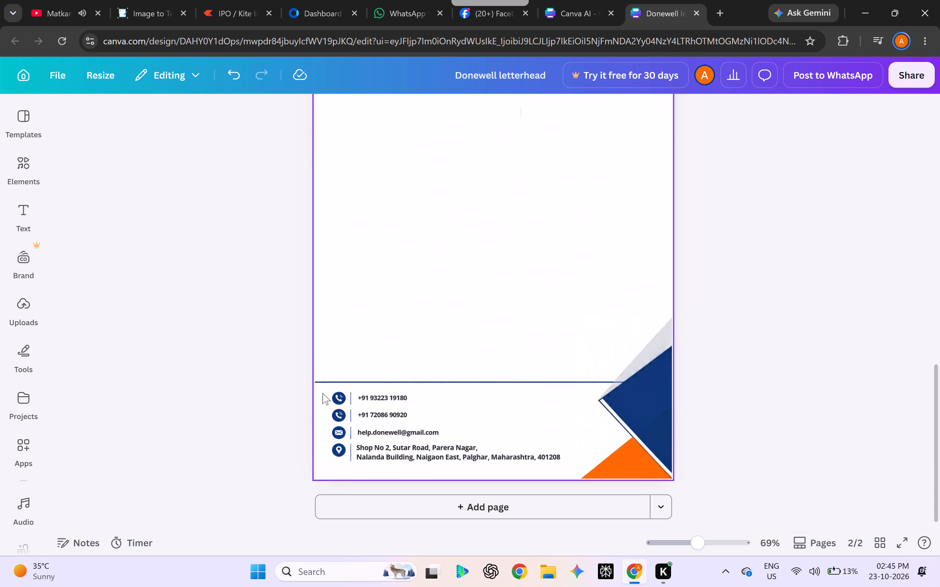
{"action": "left_click_drag", "start_coordinate": [322, 393], "coordinate": [568, 466]}
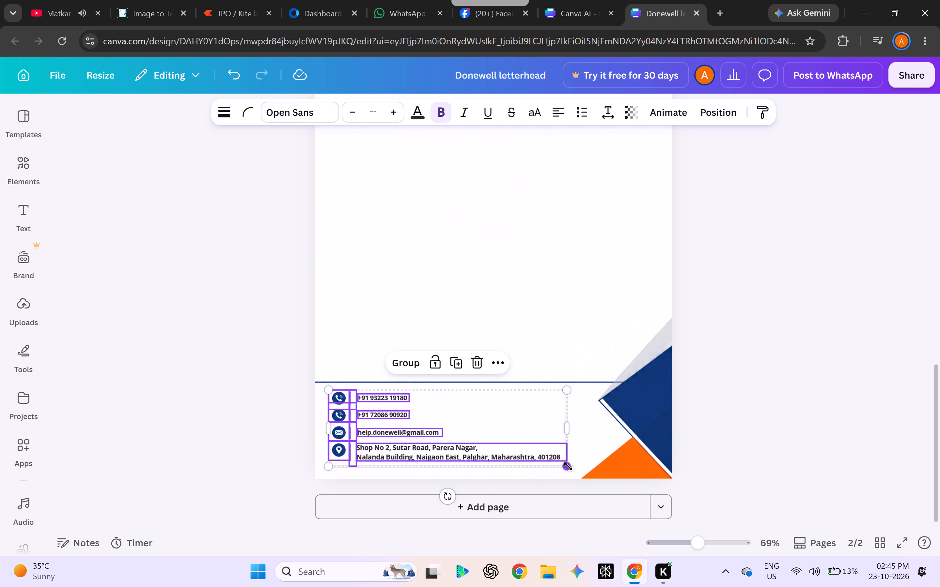
{"action": "key", "text": "ctrl+c"}
{"action": "scroll", "coordinate": [568, 466], "scroll_direction": "up", "scroll_amount": 5}
{"action": "scroll", "coordinate": [569, 233], "scroll_direction": "up", "scroll_amount": 1}
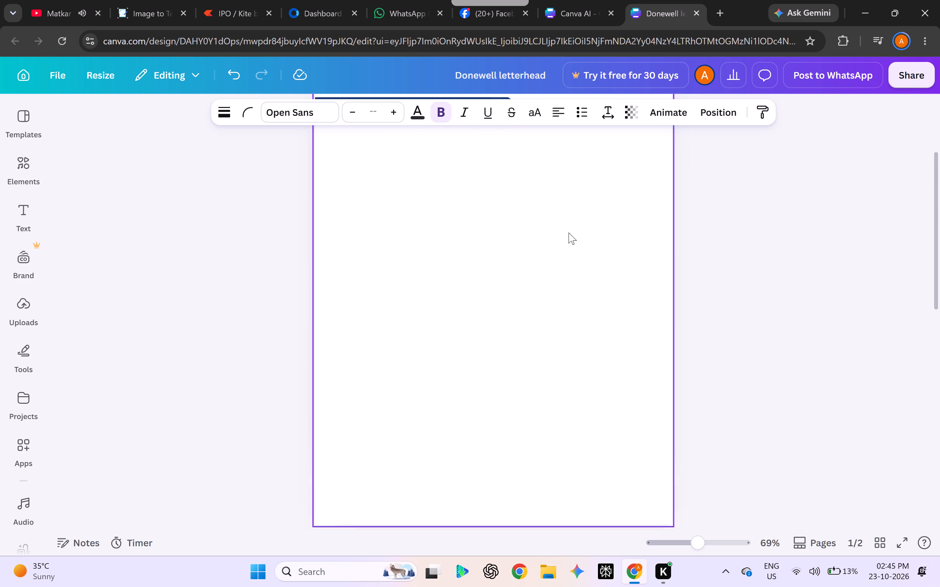
{"action": "scroll", "coordinate": [569, 233], "scroll_direction": "up", "scroll_amount": 3}
{"action": "left_click", "coordinate": [529, 320]}
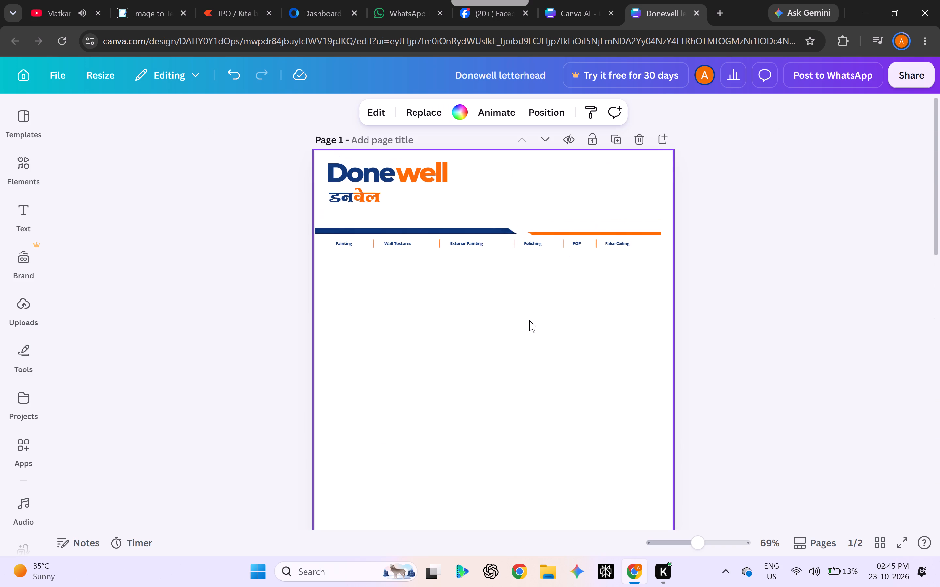
{"action": "key", "text": "ctrl+v"}
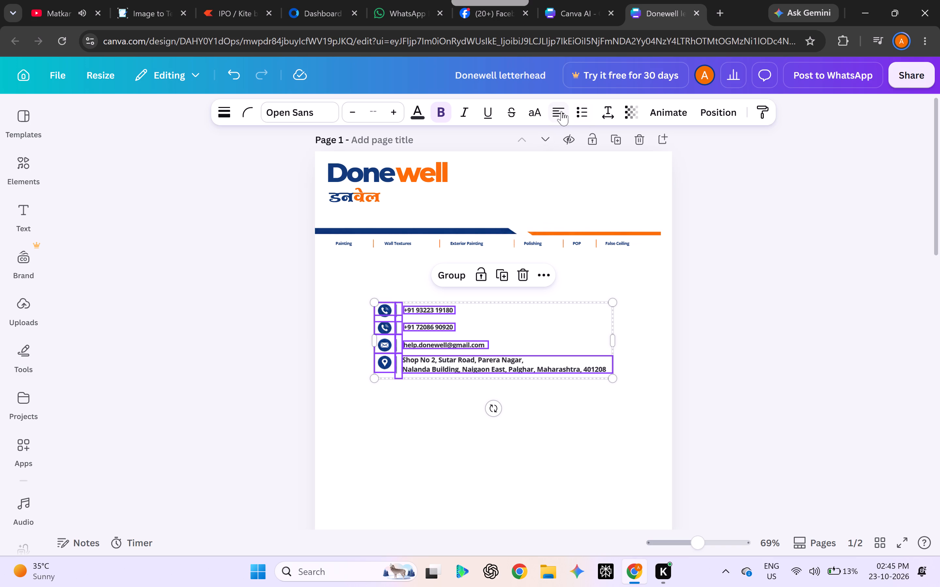
Right-align the text of the pasted contact details on the first page.
{"action": "left_click", "coordinate": [555, 117]}
{"action": "left_click", "coordinate": [555, 117]}
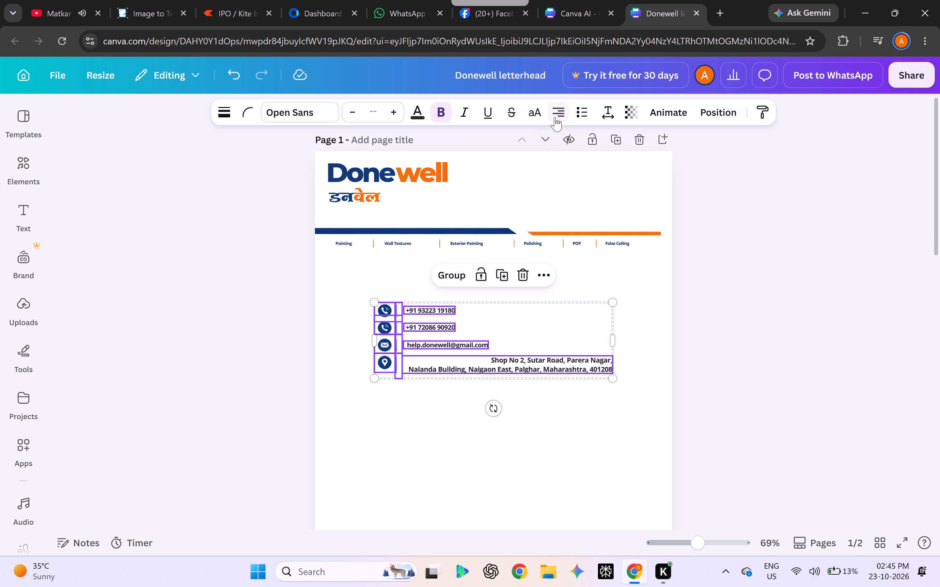
{"action": "left_click", "coordinate": [323, 457]}
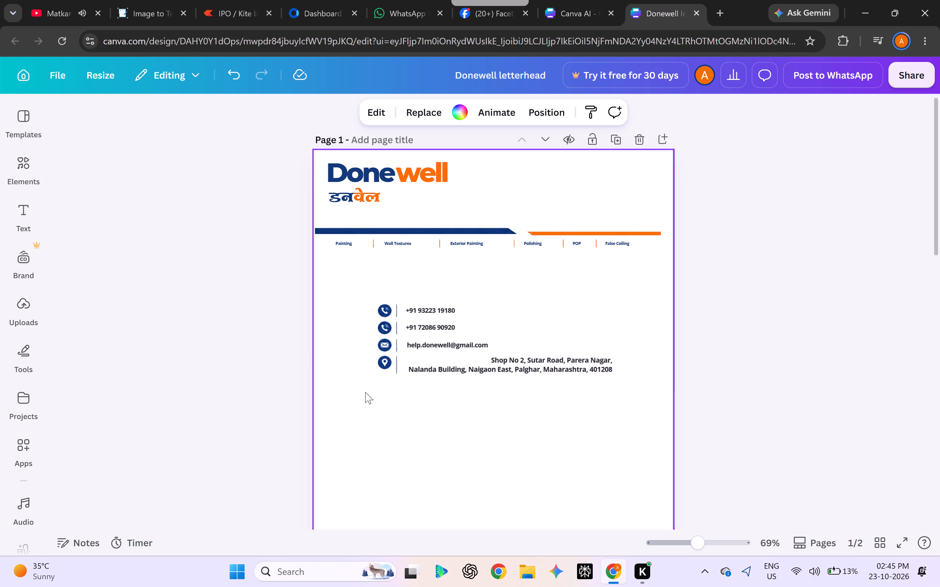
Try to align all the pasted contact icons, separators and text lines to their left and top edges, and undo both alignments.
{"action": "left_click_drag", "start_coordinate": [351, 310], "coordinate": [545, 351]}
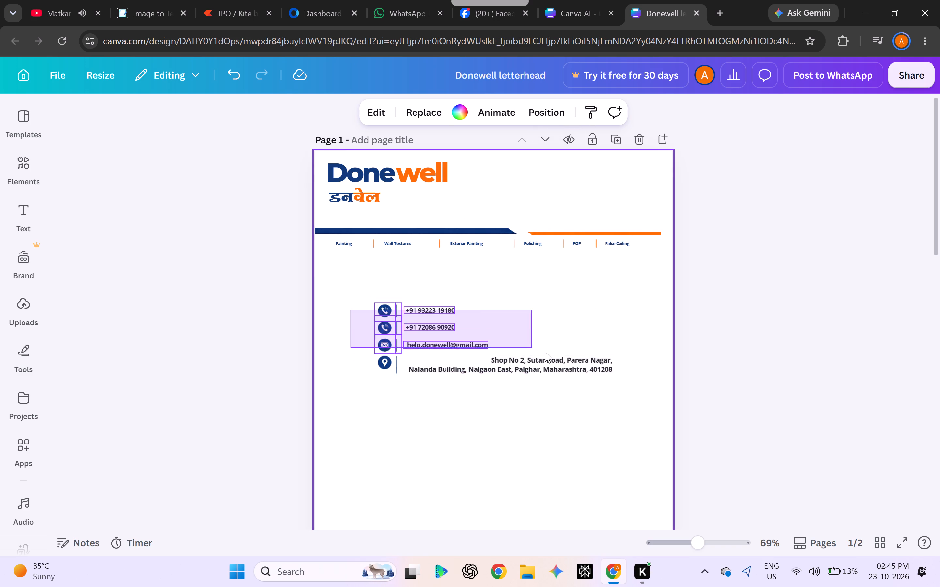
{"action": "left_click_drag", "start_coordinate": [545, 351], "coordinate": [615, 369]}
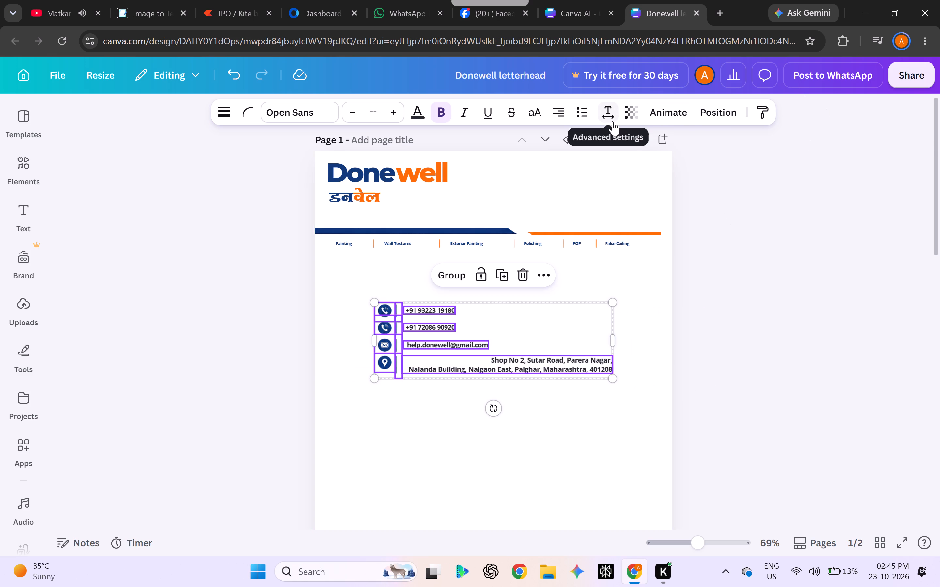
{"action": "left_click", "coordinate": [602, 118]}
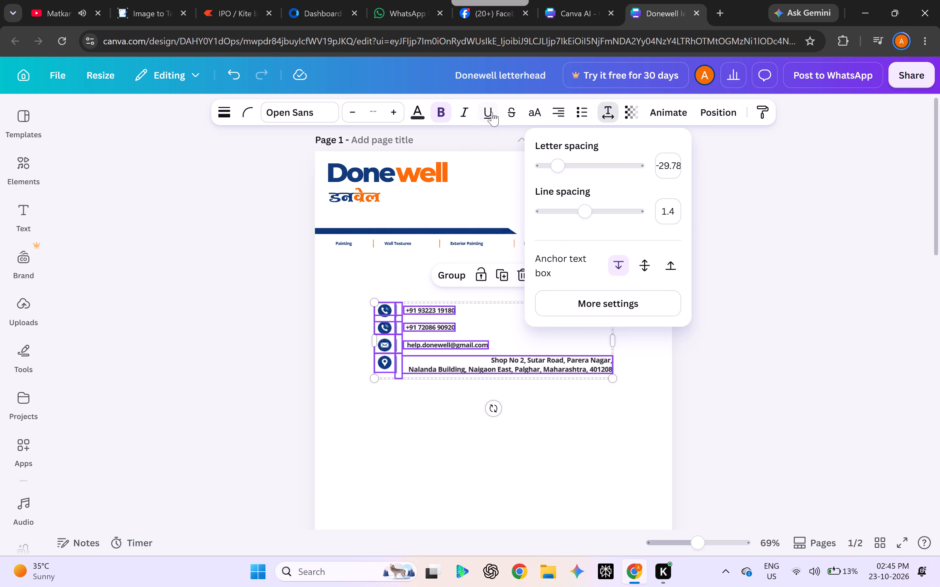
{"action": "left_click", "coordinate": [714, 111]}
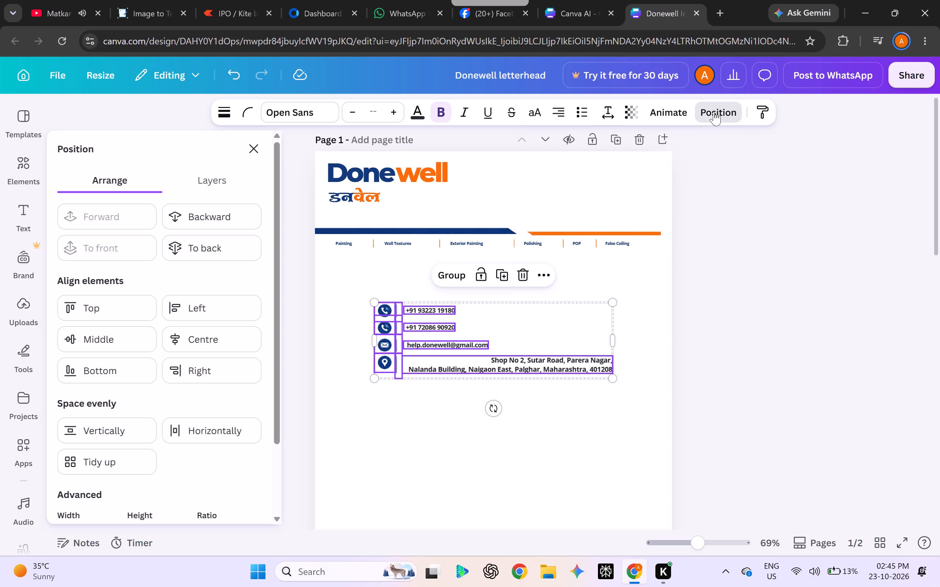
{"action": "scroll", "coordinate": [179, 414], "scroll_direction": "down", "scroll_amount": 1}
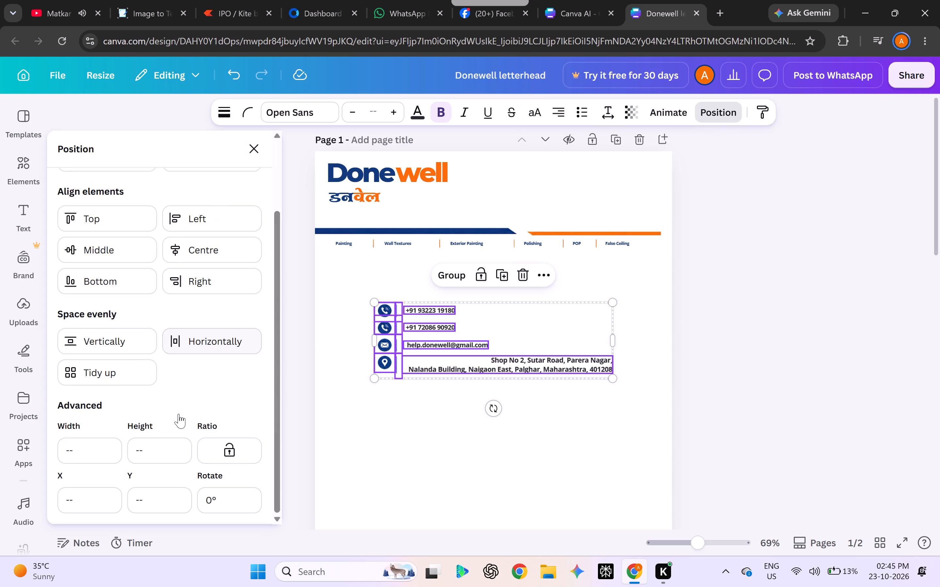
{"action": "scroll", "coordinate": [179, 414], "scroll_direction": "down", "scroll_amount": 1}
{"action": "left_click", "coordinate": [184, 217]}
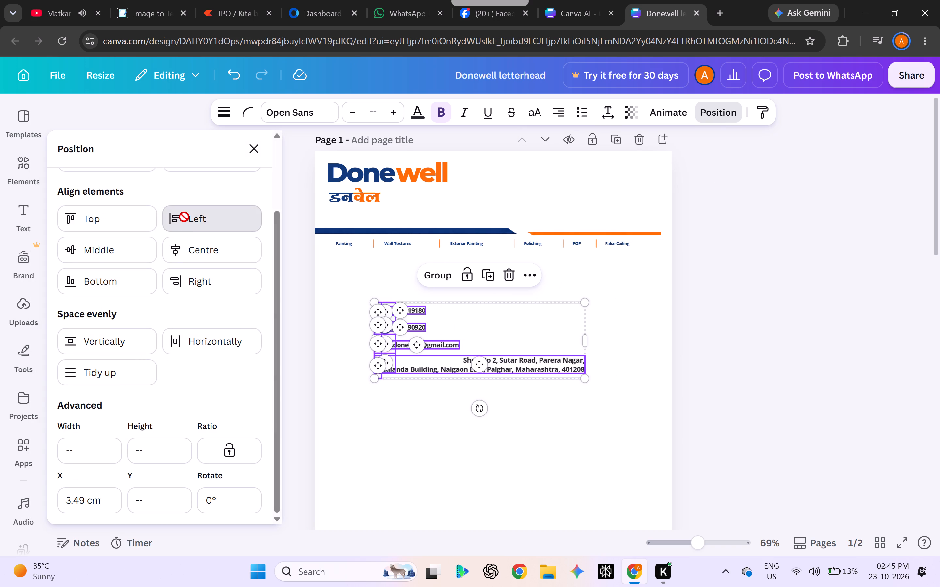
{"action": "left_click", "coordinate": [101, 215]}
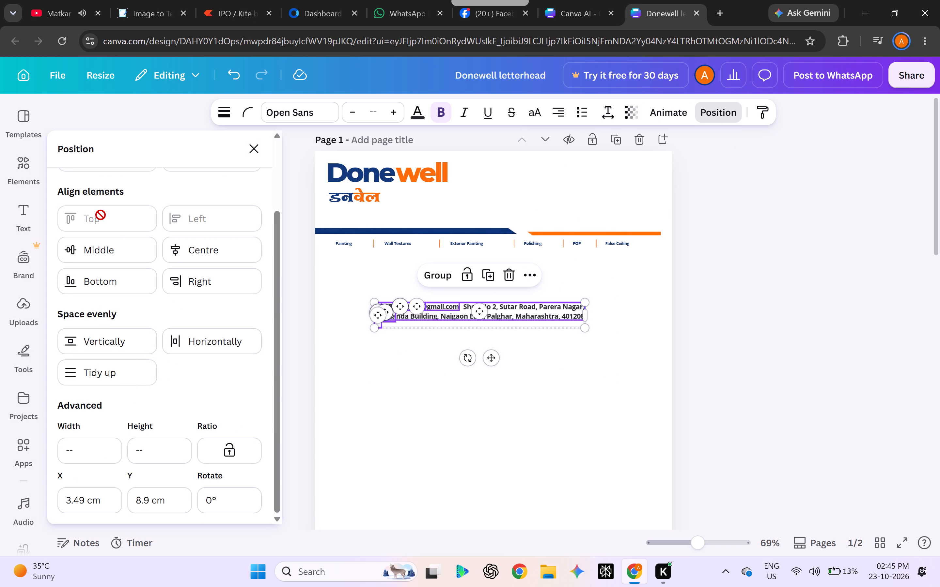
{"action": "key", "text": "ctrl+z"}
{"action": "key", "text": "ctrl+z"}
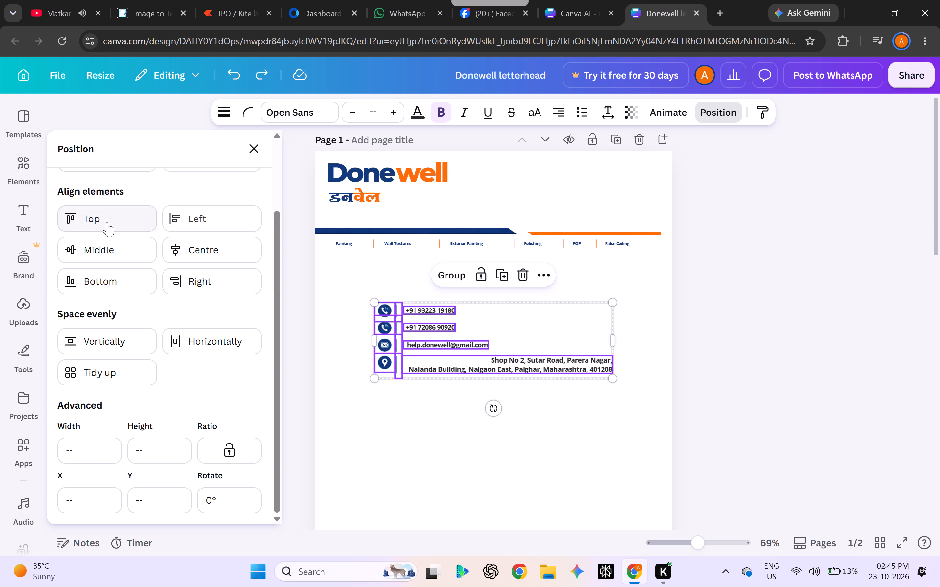
Undo the right-alignment of the pasted contact details' text on the first page and deselect them.
{"action": "key", "text": "ctrl+z"}
{"action": "key", "text": "ctrl+z"}
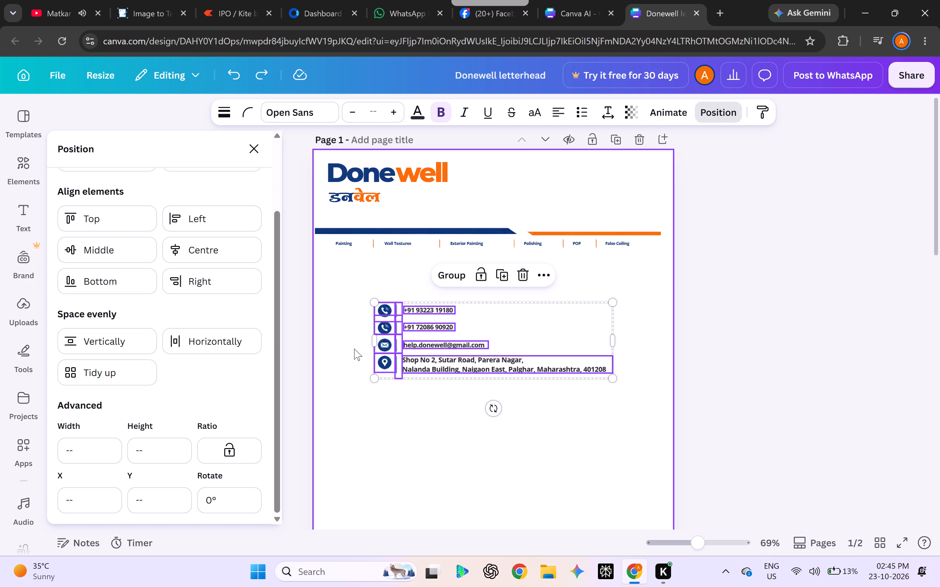
{"action": "double_click", "coordinate": [470, 497]}
{"action": "scroll", "coordinate": [470, 497], "scroll_direction": "up", "scroll_amount": 1}
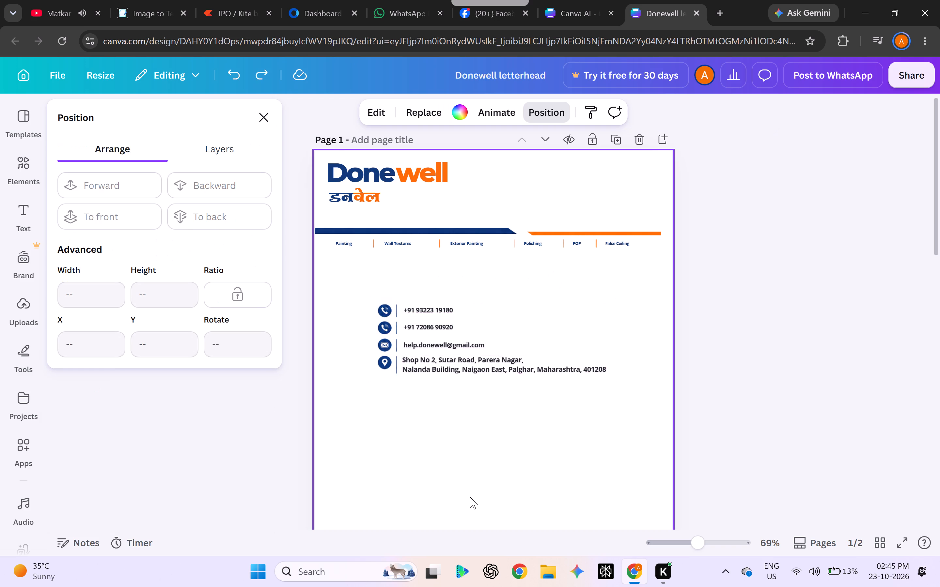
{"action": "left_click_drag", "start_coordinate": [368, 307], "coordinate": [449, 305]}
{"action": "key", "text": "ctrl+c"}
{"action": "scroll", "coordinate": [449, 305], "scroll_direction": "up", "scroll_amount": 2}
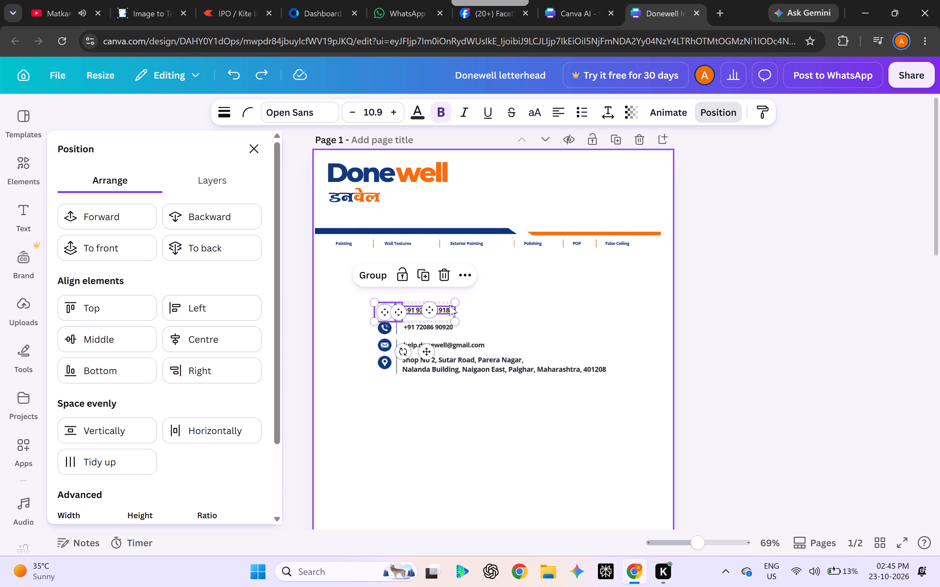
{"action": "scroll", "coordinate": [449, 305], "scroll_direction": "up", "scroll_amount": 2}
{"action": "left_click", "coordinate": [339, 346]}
Move the two phone lines and the email line with their icons into the page's upper-right corner and scale them down to text size 8.9.
{"action": "left_click_drag", "start_coordinate": [359, 302], "coordinate": [421, 317]}
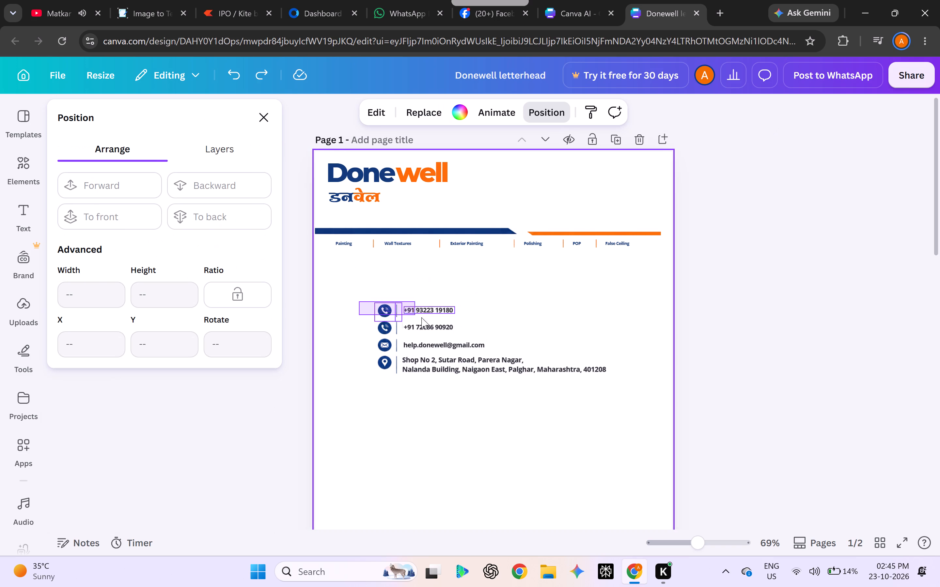
{"action": "left_click_drag", "start_coordinate": [421, 317], "coordinate": [553, 348]}
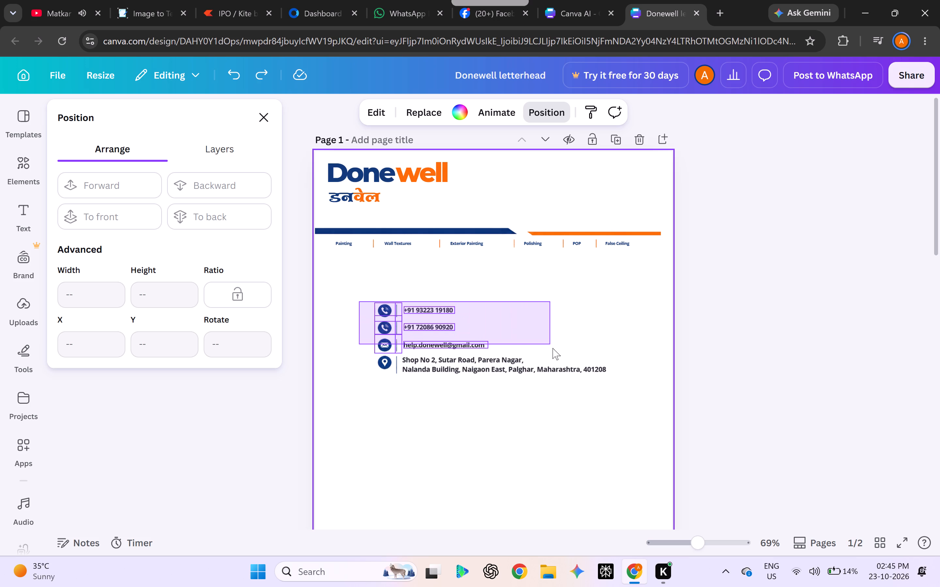
{"action": "left_click_drag", "start_coordinate": [553, 348], "coordinate": [499, 348]}
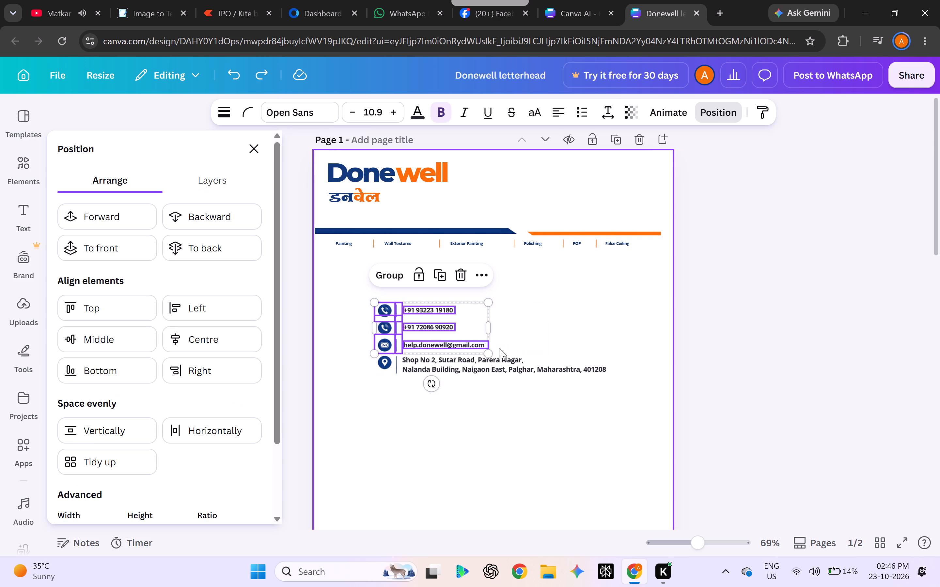
{"action": "left_click_drag", "start_coordinate": [444, 321], "coordinate": [625, 172]}
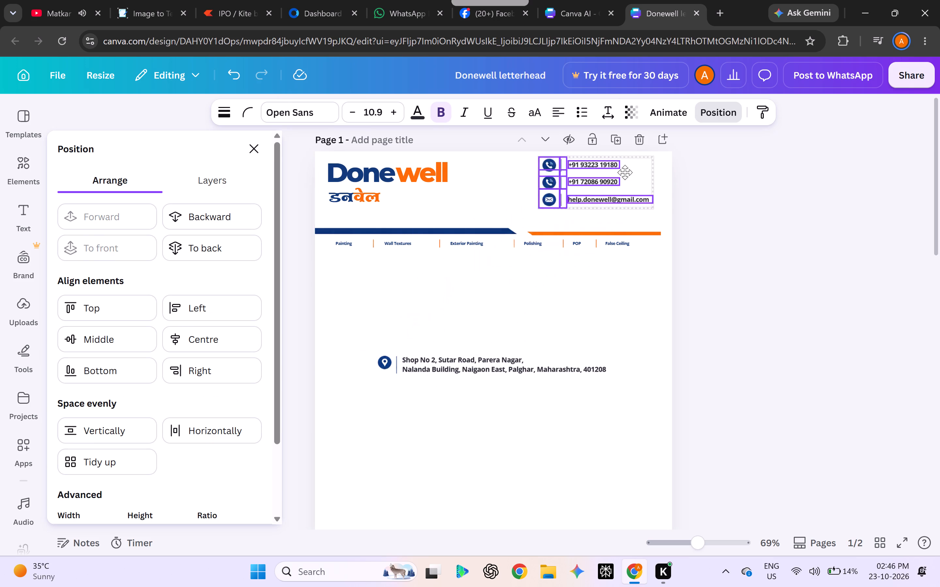
{"action": "left_click_drag", "start_coordinate": [625, 172], "coordinate": [619, 170]}
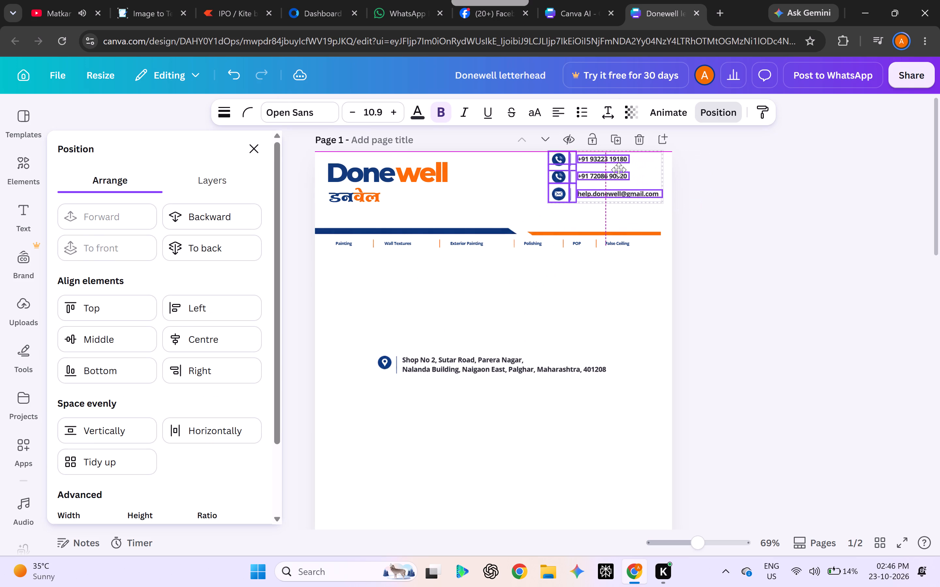
{"action": "left_click_drag", "start_coordinate": [619, 170], "coordinate": [620, 174]}
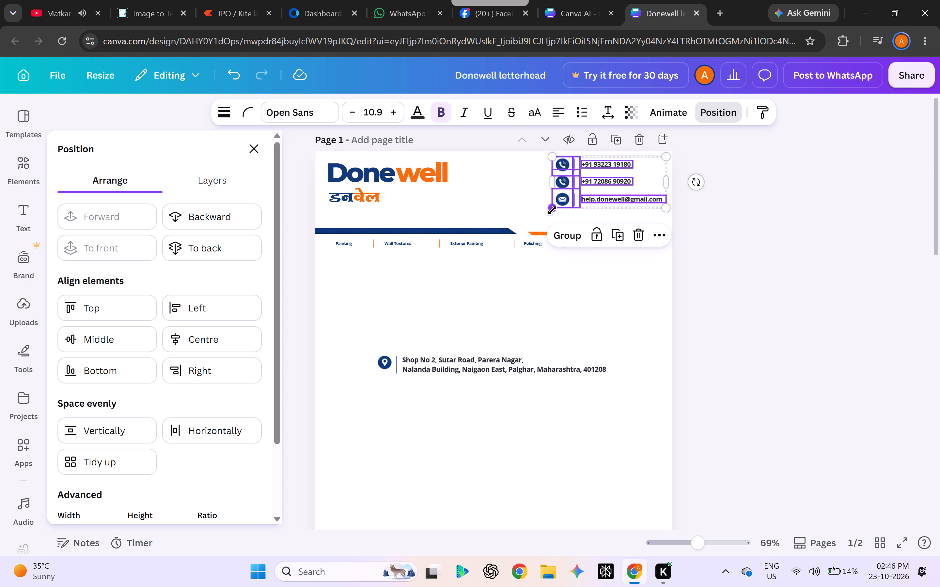
{"action": "left_click_drag", "start_coordinate": [552, 210], "coordinate": [573, 193]}
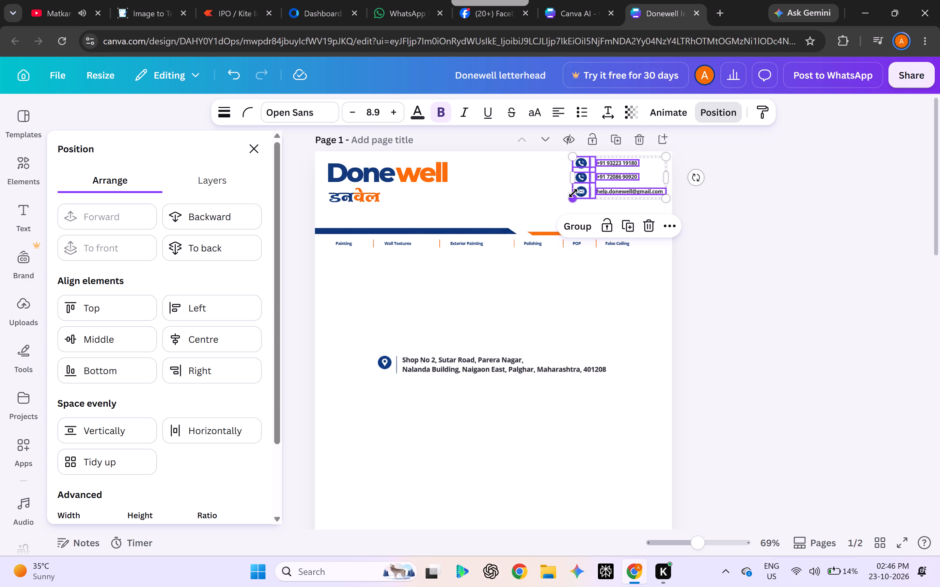
{"action": "double_click", "coordinate": [519, 293]}
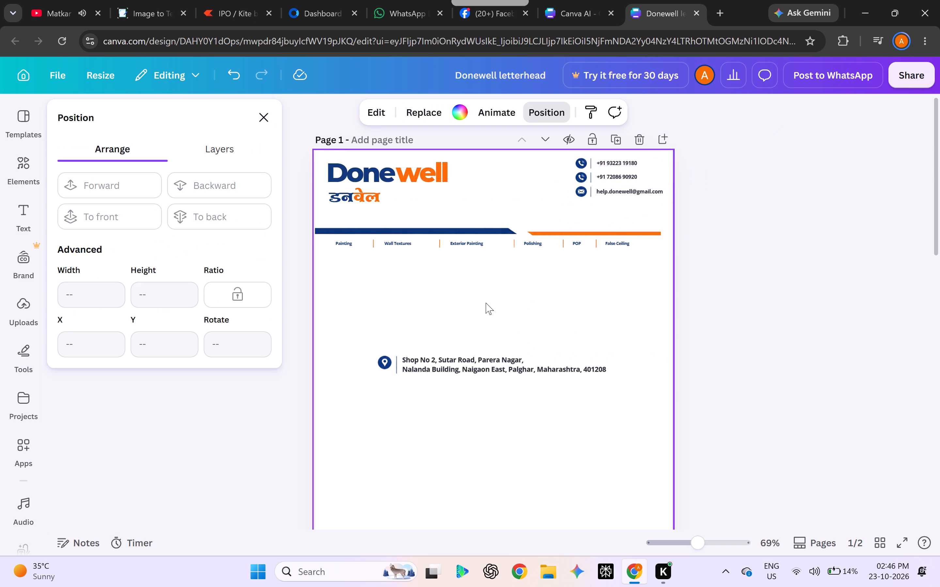
Move the row of service names with its separators above the divider bars and enlarge its text by four points.
{"action": "left_click_drag", "start_coordinate": [318, 246], "coordinate": [516, 250]}
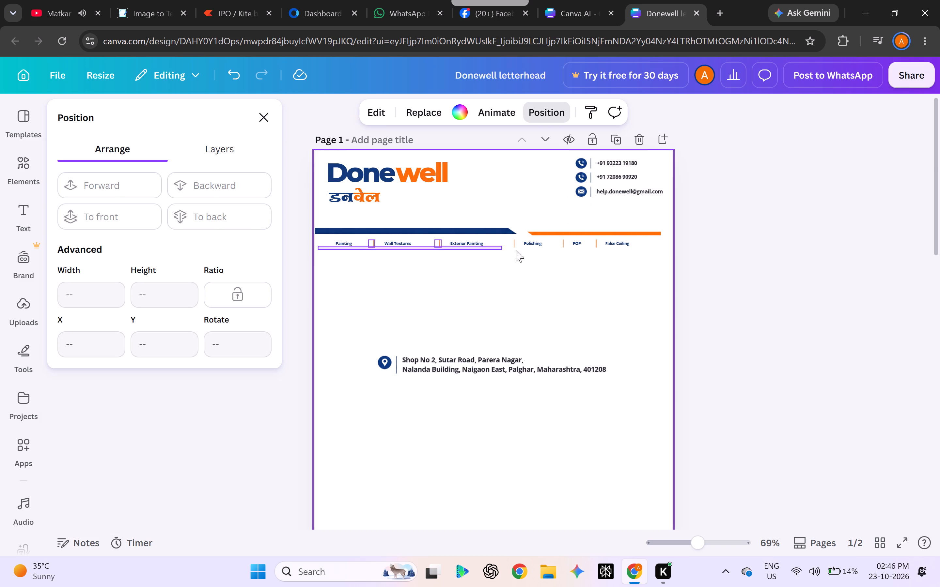
{"action": "left_click_drag", "start_coordinate": [516, 250], "coordinate": [629, 240]}
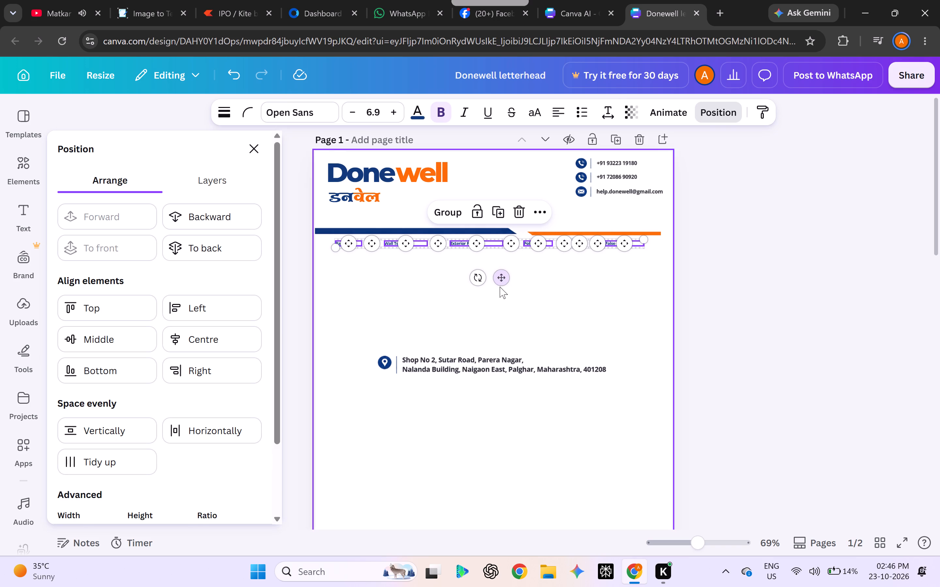
{"action": "left_click_drag", "start_coordinate": [499, 282], "coordinate": [493, 254]}
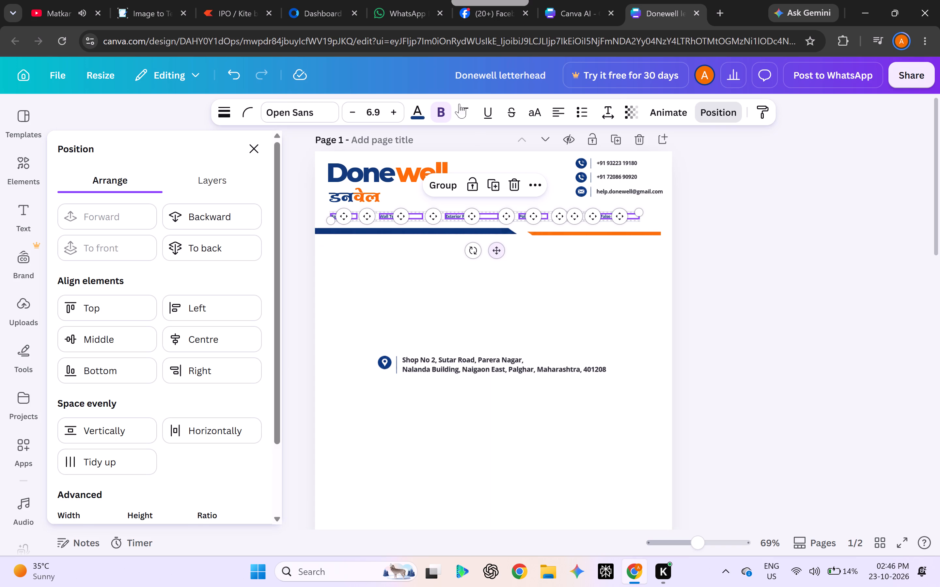
{"action": "left_click", "coordinate": [395, 119]}
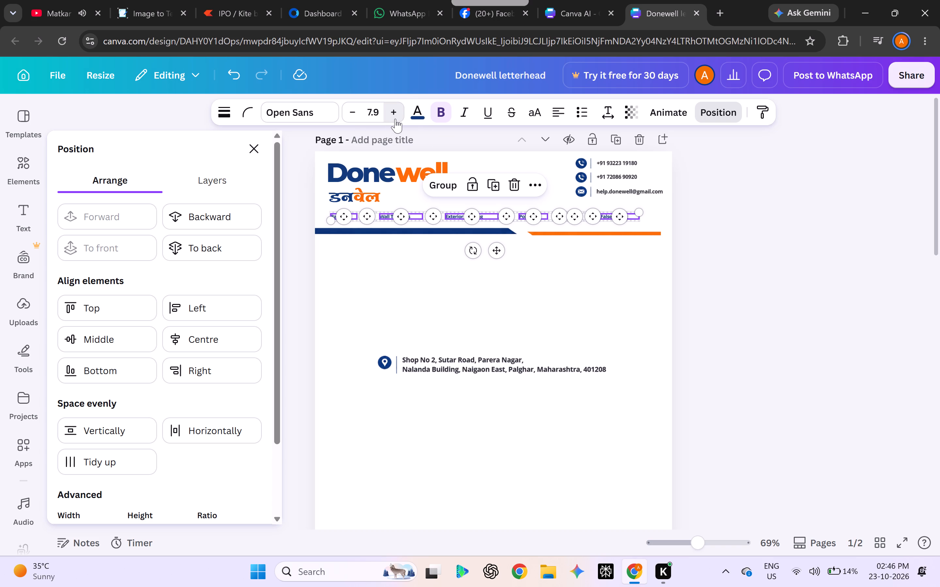
{"action": "left_click", "coordinate": [395, 119]}
{"action": "left_click", "coordinate": [395, 119]}
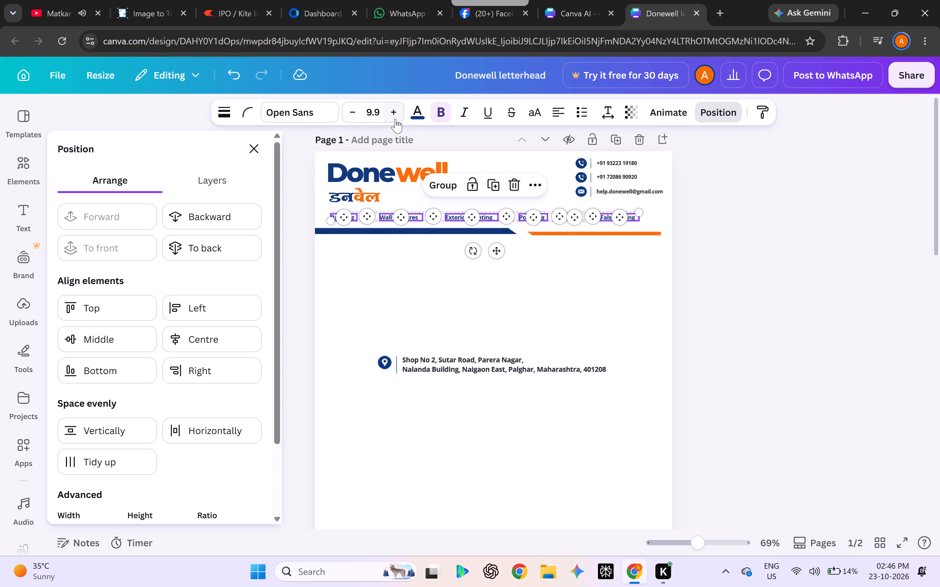
{"action": "left_click", "coordinate": [395, 119]}
{"action": "double_click", "coordinate": [379, 294]}
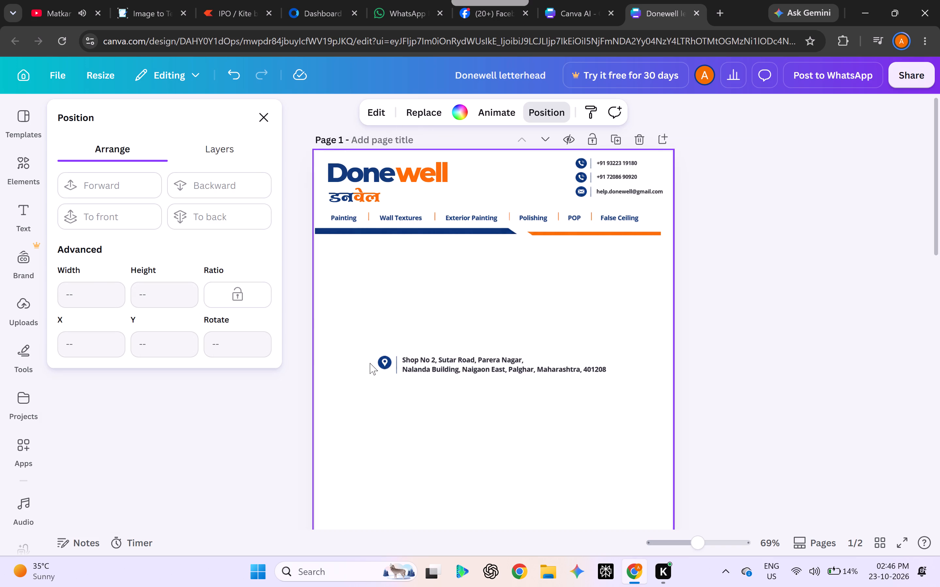
Move the address with its pin icon and separator directly below the divider bars at the page's left edge, and widen it to about 20 cm.
{"action": "left_click_drag", "start_coordinate": [369, 362], "coordinate": [564, 371]}
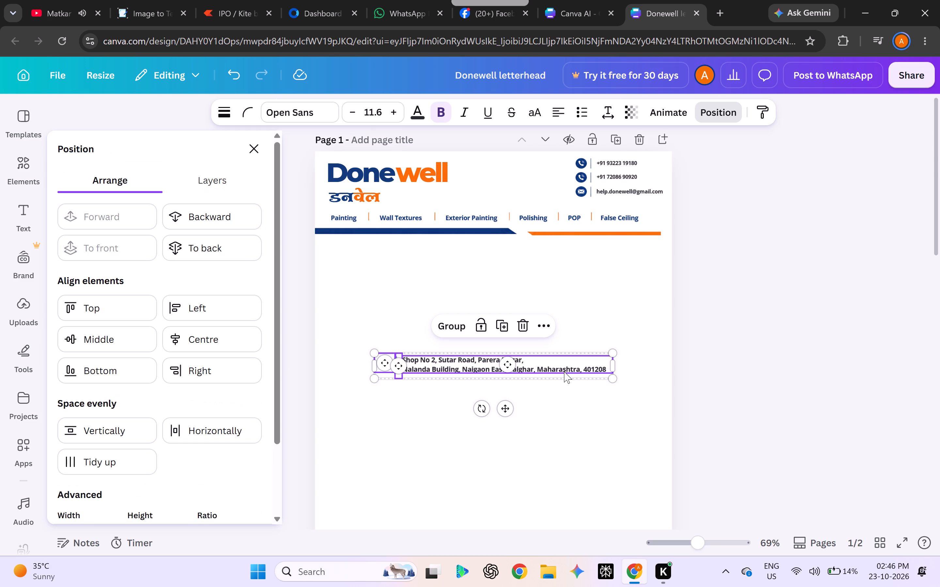
{"action": "left_click_drag", "start_coordinate": [462, 367], "coordinate": [446, 302]}
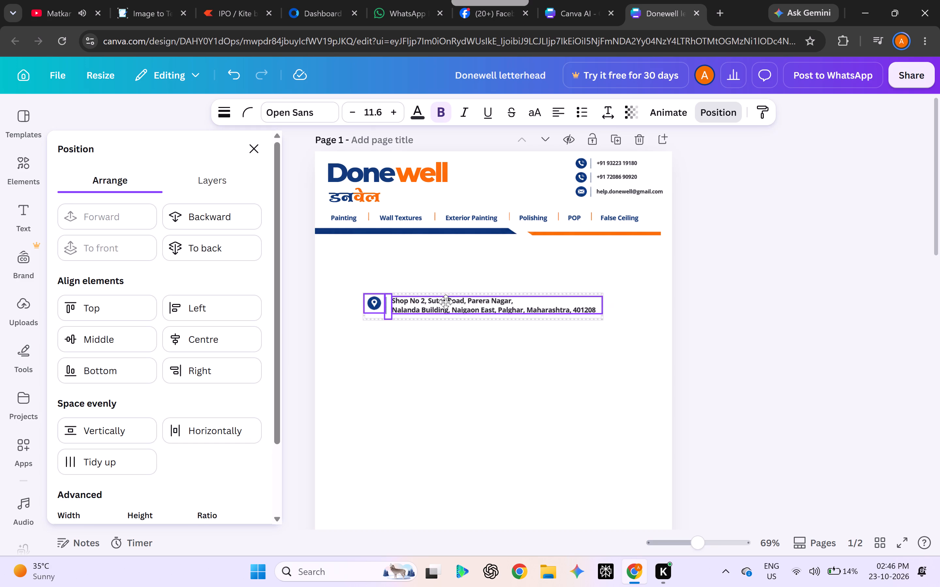
{"action": "left_click_drag", "start_coordinate": [446, 302], "coordinate": [405, 249]}
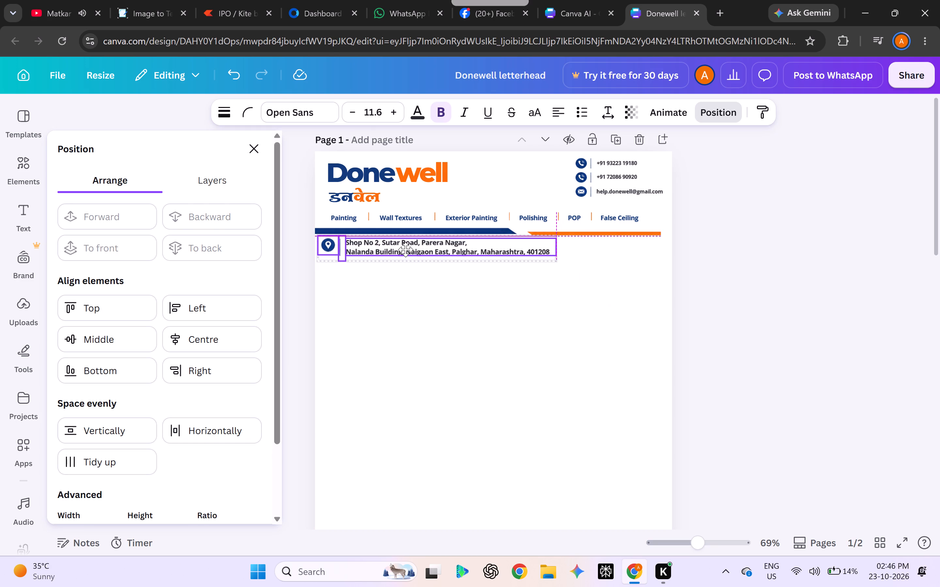
{"action": "left_click_drag", "start_coordinate": [405, 249], "coordinate": [403, 250]}
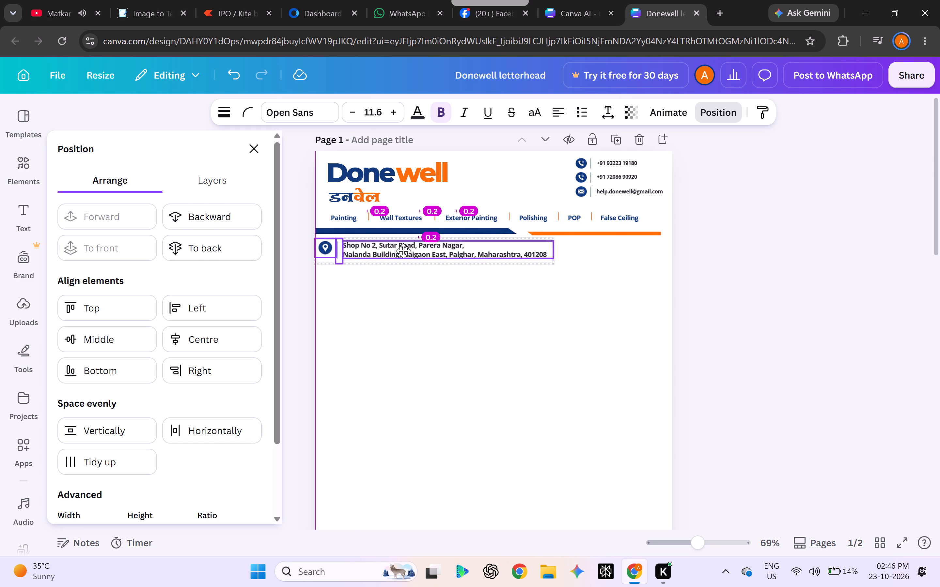
{"action": "left_click_drag", "start_coordinate": [403, 250], "coordinate": [403, 248]}
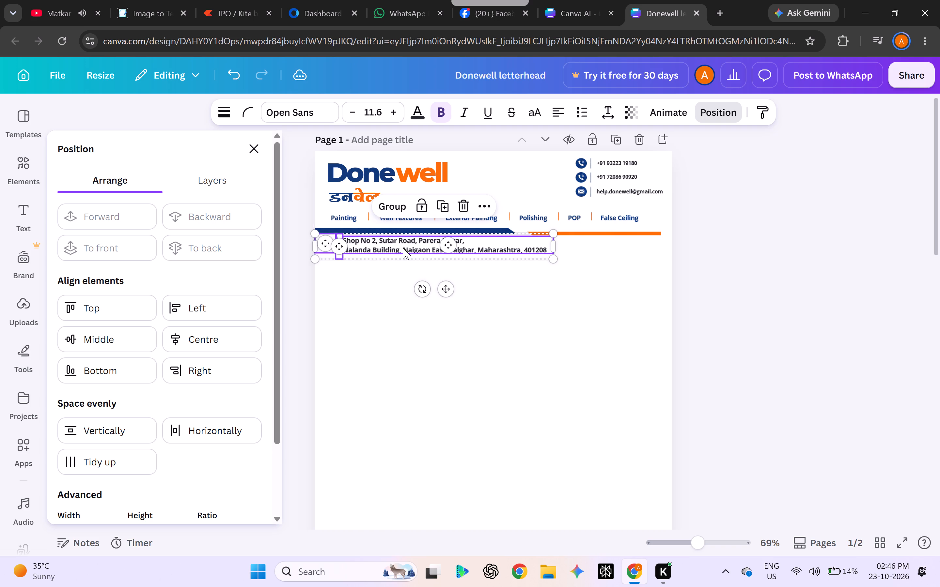
{"action": "left_click_drag", "start_coordinate": [550, 248], "coordinate": [642, 257]}
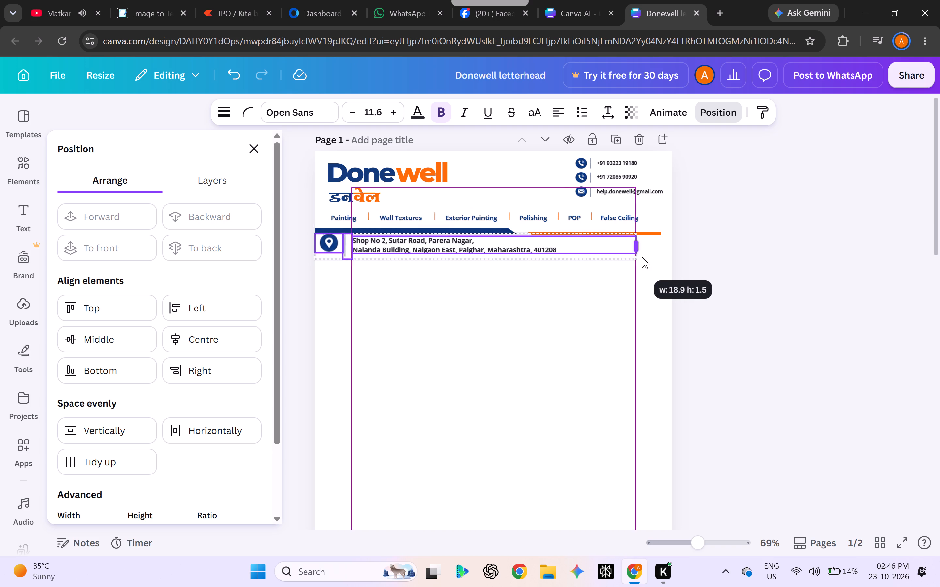
{"action": "left_click_drag", "start_coordinate": [642, 257], "coordinate": [653, 252]}
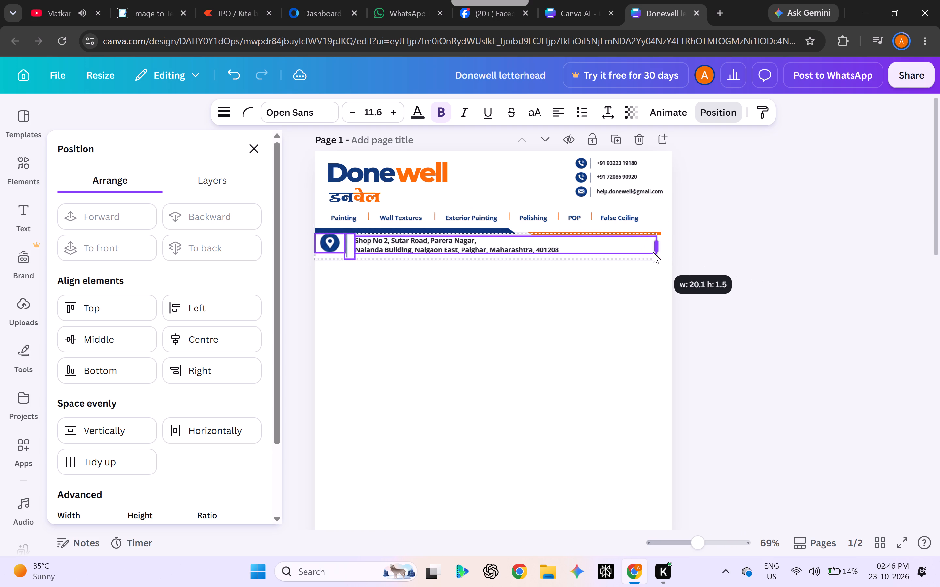
{"action": "left_click_drag", "start_coordinate": [653, 252], "coordinate": [656, 252]}
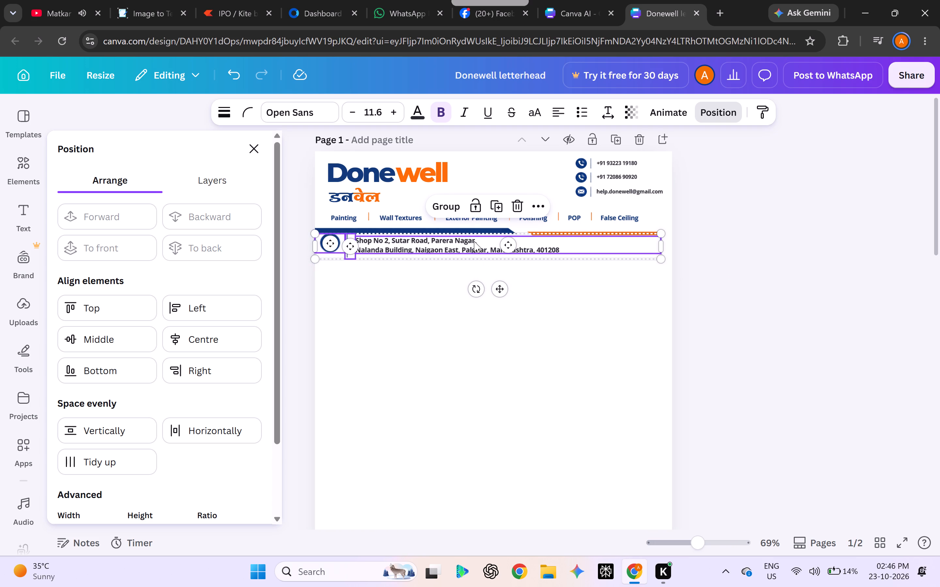
Justify the two-line address text below the divider bars.
{"action": "triple_click", "coordinate": [474, 241]}
{"action": "triple_click", "coordinate": [474, 241]}
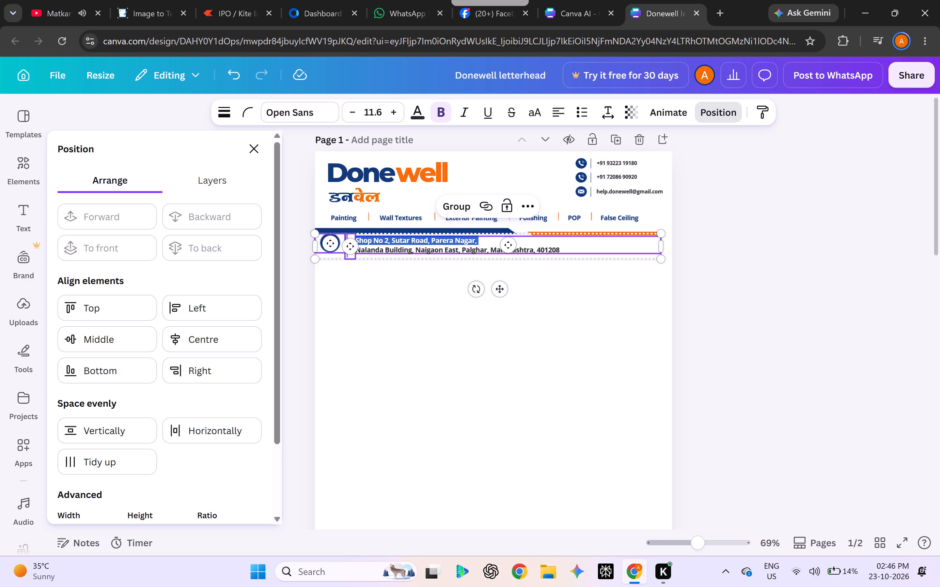
{"action": "key", "text": "ctrl+a"}
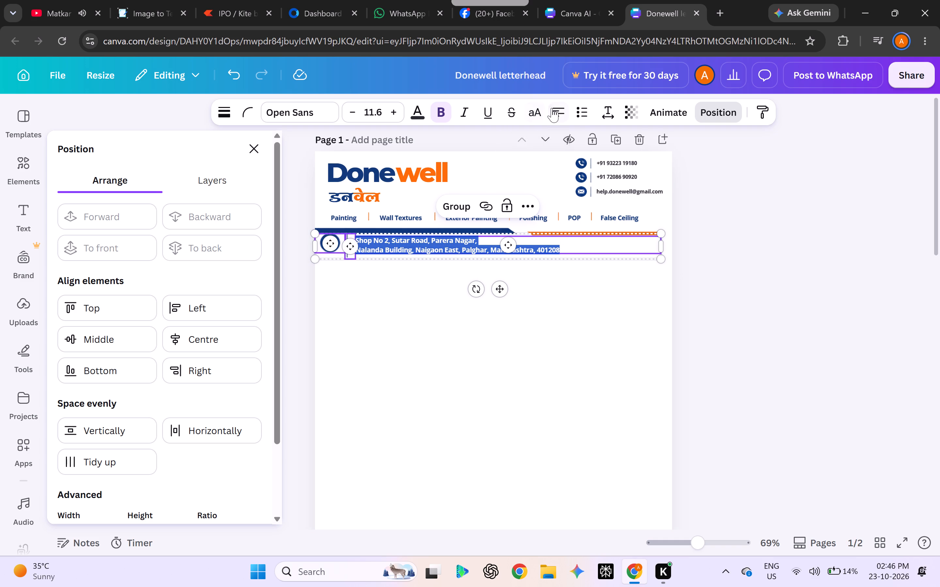
{"action": "left_click", "coordinate": [552, 108]}
{"action": "left_click", "coordinate": [552, 108]}
{"action": "left_click", "coordinate": [552, 108]}
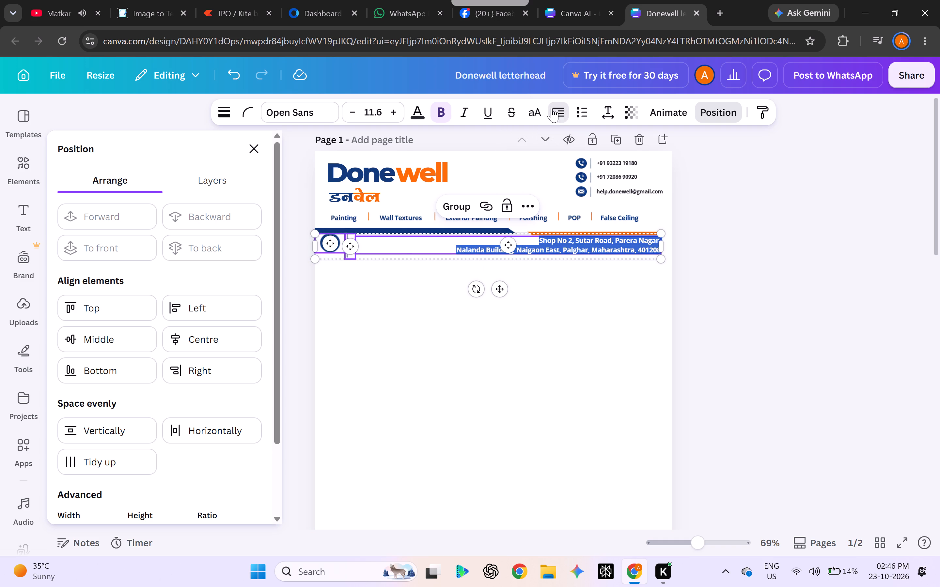
Join the two address lines into one with a space between them, and reduce the address text size to 10.6.
{"action": "double_click", "coordinate": [460, 244]}
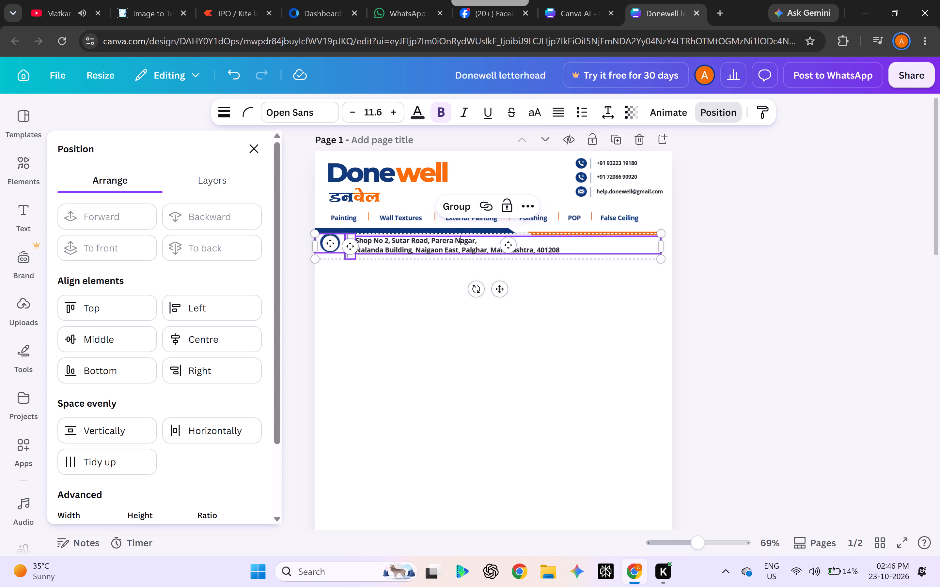
{"action": "left_click", "coordinate": [371, 249]}
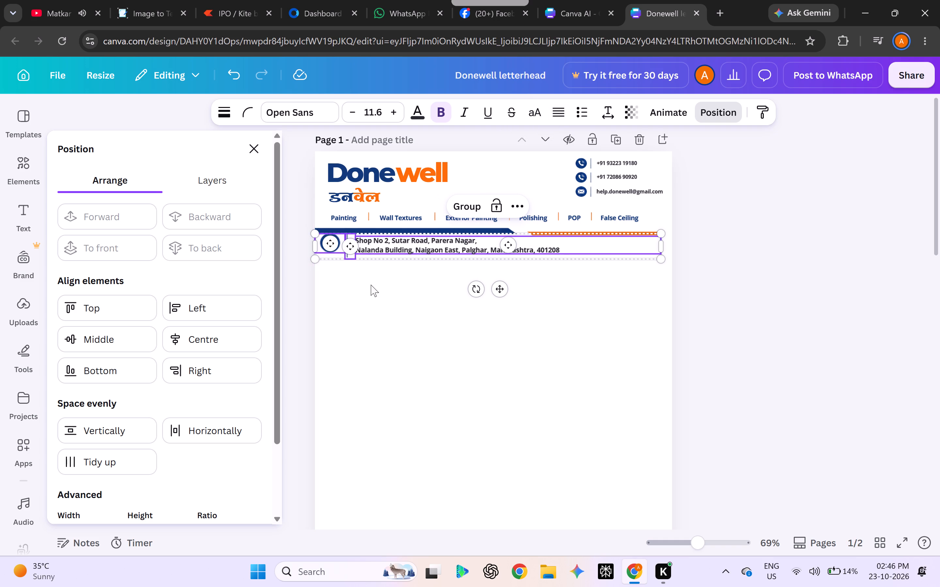
{"action": "left_click", "coordinate": [372, 294]}
{"action": "double_click", "coordinate": [358, 251]}
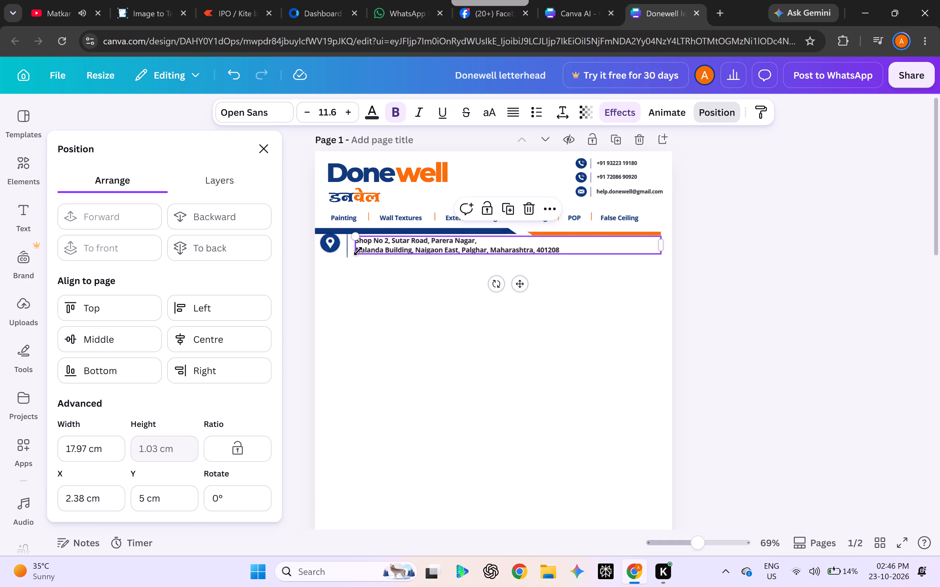
{"action": "double_click", "coordinate": [370, 248]}
{"action": "left_click", "coordinate": [370, 248]}
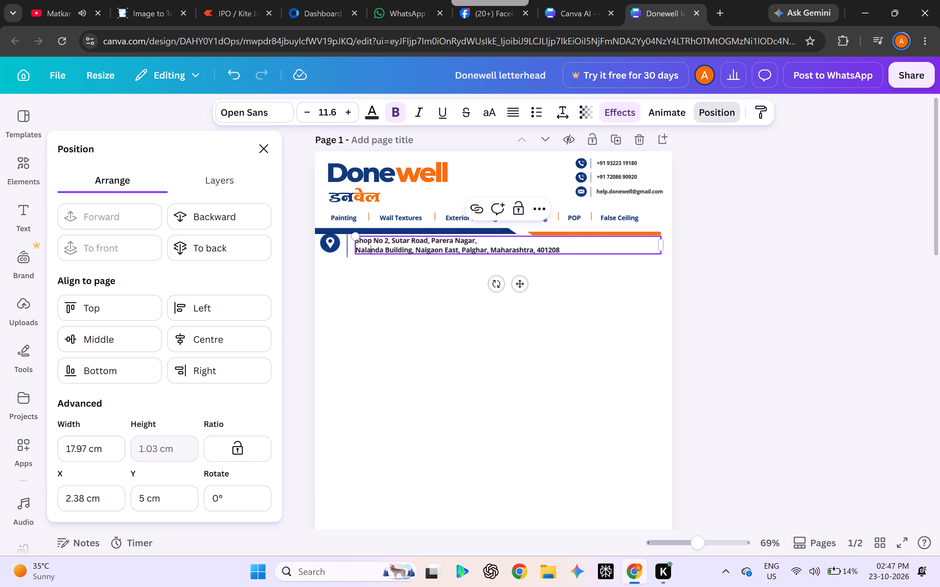
{"action": "key", "text": "Left"}
{"action": "key", "text": "Left"}
{"action": "key", "text": "Left"}
{"action": "key", "text": "Left"}
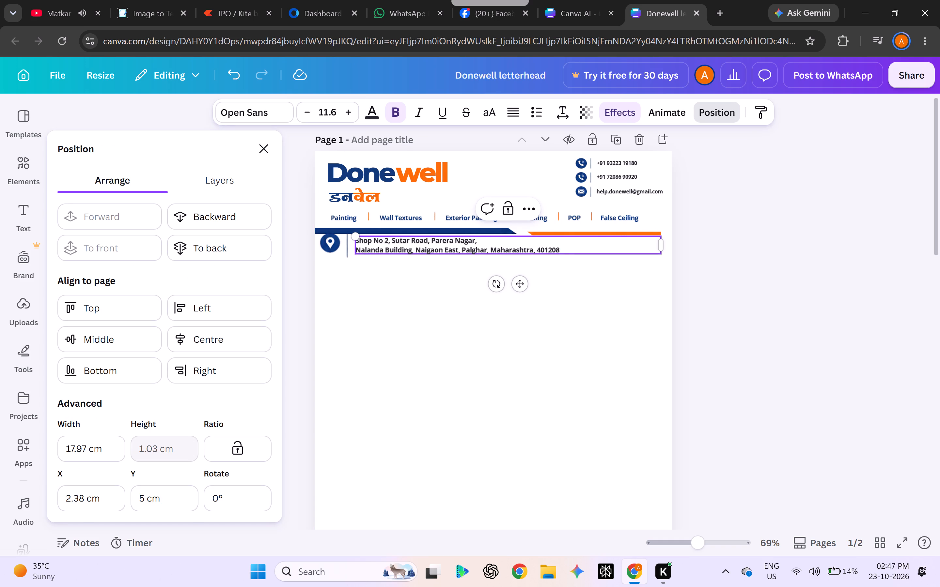
{"action": "key", "text": "BackSpace"}
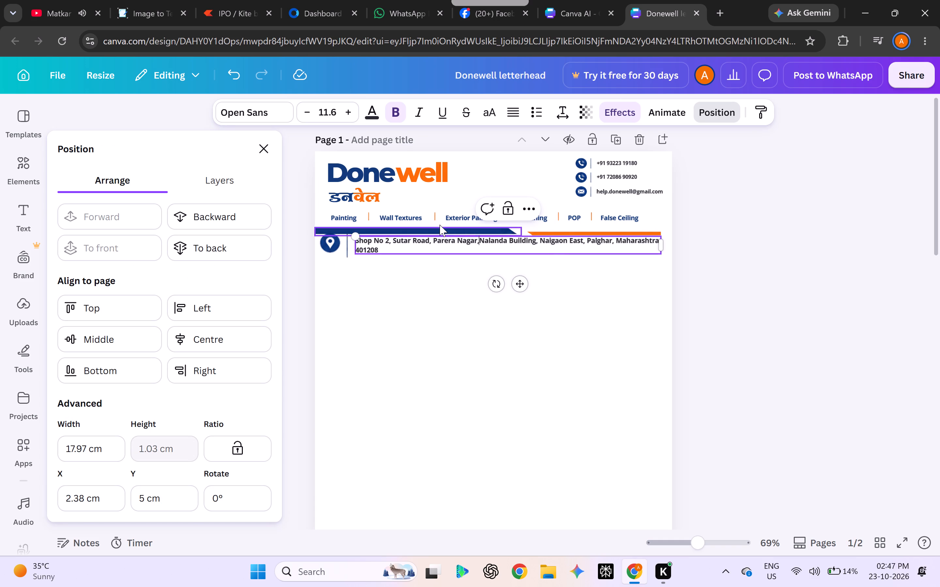
{"action": "key", "text": "space"}
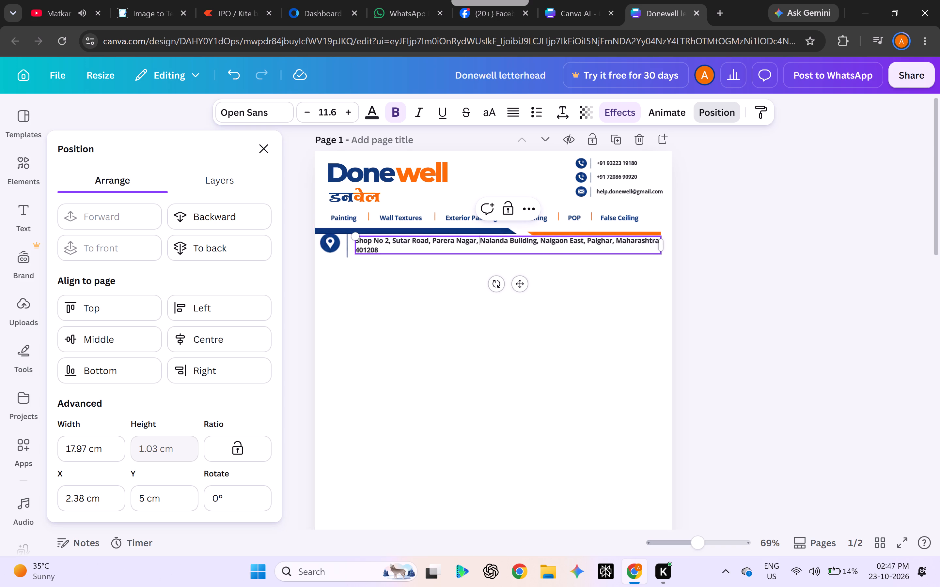
{"action": "left_click", "coordinate": [309, 113]}
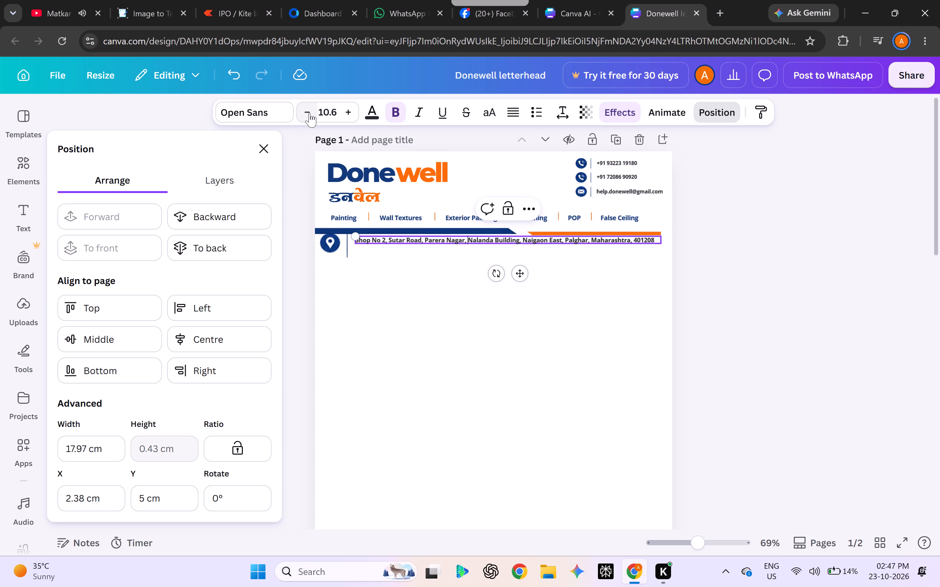
Scale the address pin icon down to about 0.92 cm wide.
{"action": "left_click", "coordinate": [336, 244]}
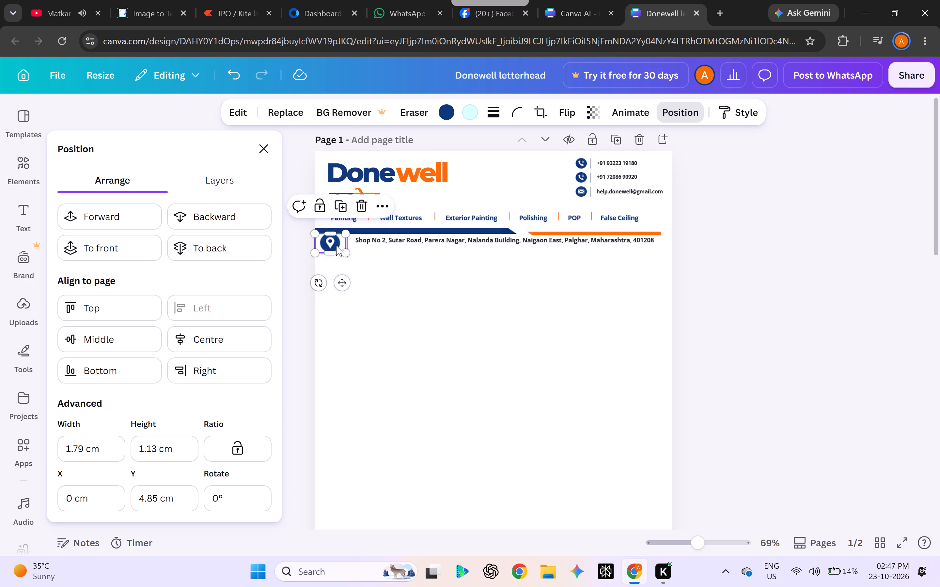
{"action": "left_click_drag", "start_coordinate": [343, 251], "coordinate": [328, 243]}
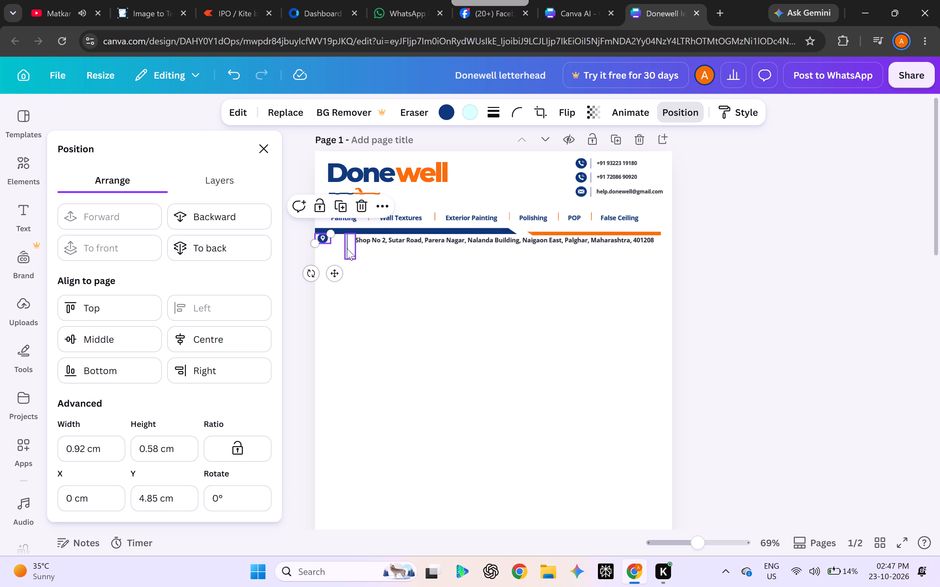
Delete the thin separator line between the pin icon and the address.
{"action": "left_click", "coordinate": [347, 248]}
{"action": "key", "text": "Delete"}
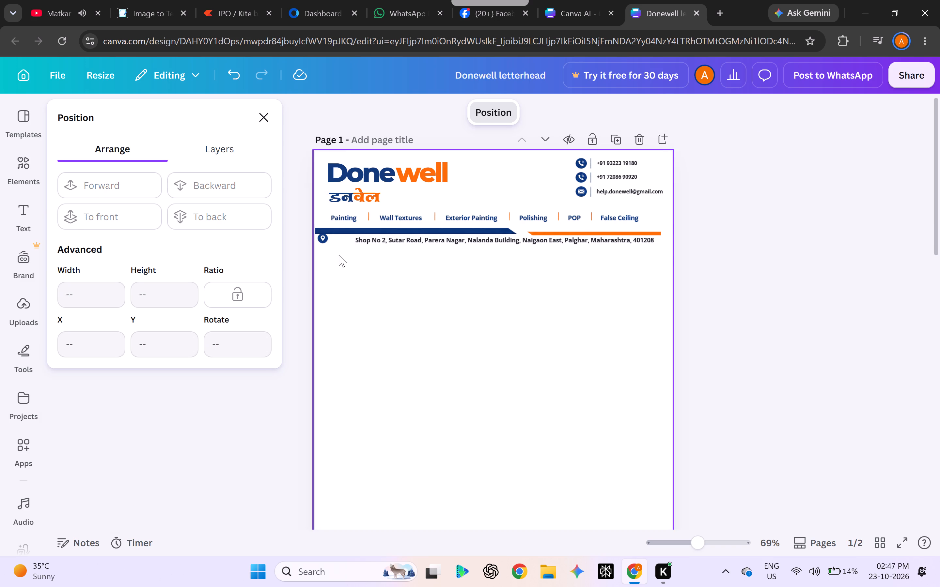
Nudge the pin icon in toward the address and slightly down, to about X 0.77 cm and Y 4.97 cm.
{"action": "left_click", "coordinate": [324, 241]}
{"action": "key", "text": "Down"}
{"action": "key", "text": "Down"}
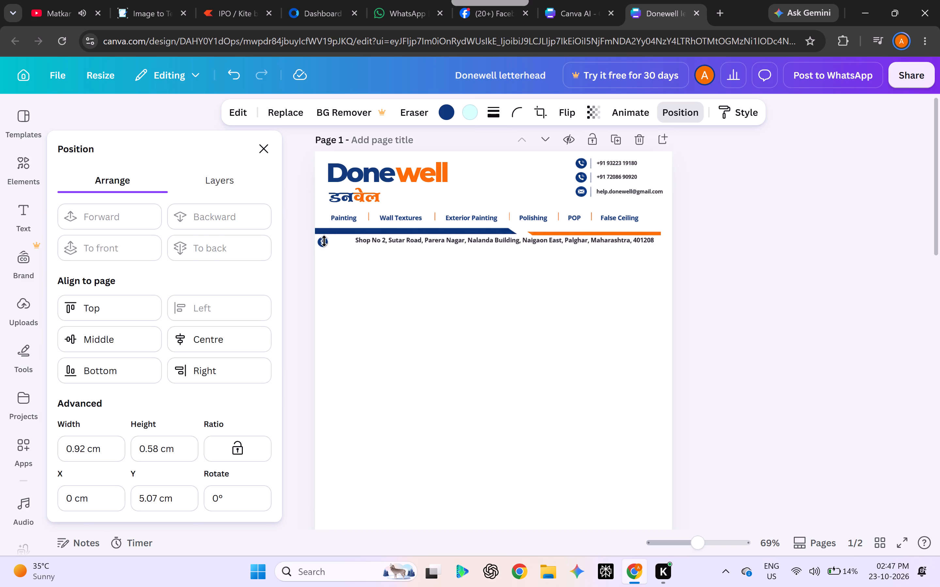
{"action": "key", "text": "Right"}
{"action": "key", "text": "Right"}
{"action": "key", "text": "Right"}
{"action": "key", "text": "Right"}
{"action": "key", "text": "Right"}
{"action": "key", "text": "Right"}
{"action": "key", "text": "Right"}
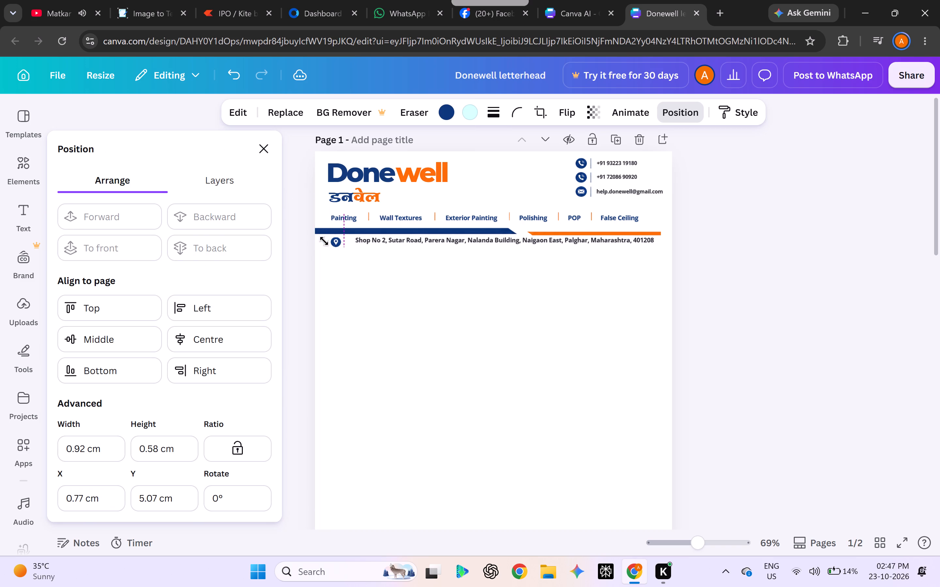
{"action": "key", "text": "Right"}
{"action": "key", "text": "Up"}
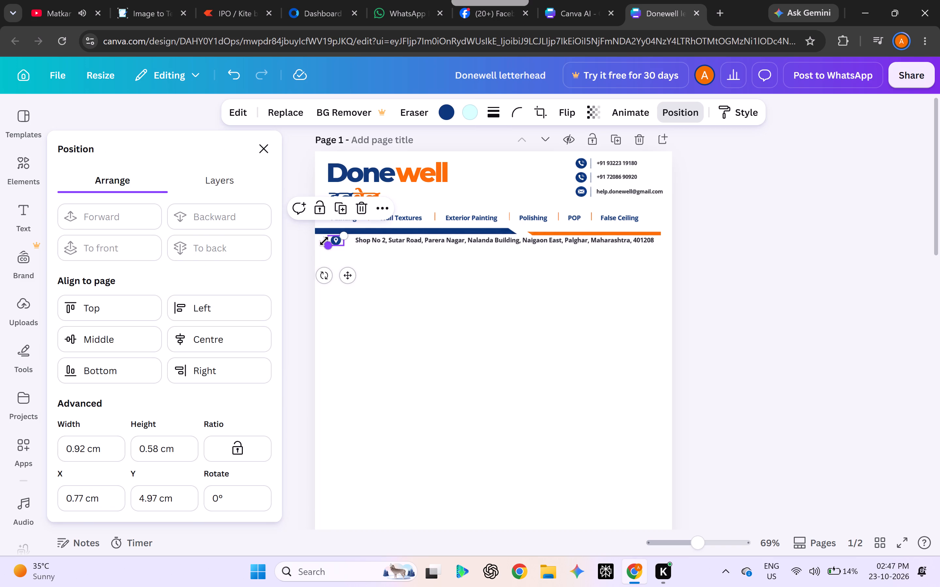
Nudge the address text up against the pin icon and slightly down, to about X 1.69 cm and Y 5.12 cm.
{"action": "left_click", "coordinate": [370, 241]}
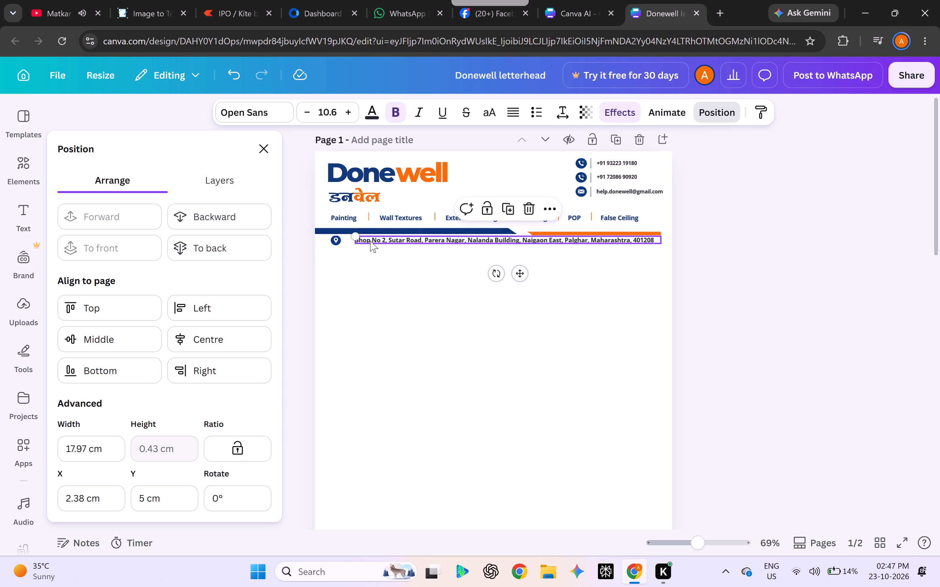
{"action": "key", "text": "Left"}
{"action": "key", "text": "Left"}
{"action": "key", "text": "Left"}
{"action": "key", "text": "Left"}
{"action": "key", "text": "Left"}
{"action": "key", "text": "Left"}
{"action": "key", "text": "Left"}
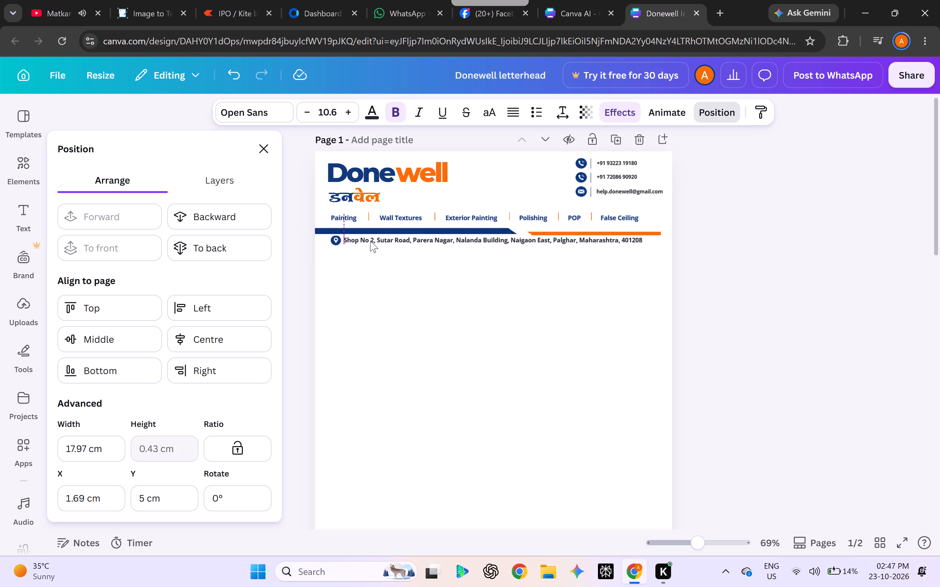
{"action": "key", "text": "Down"}
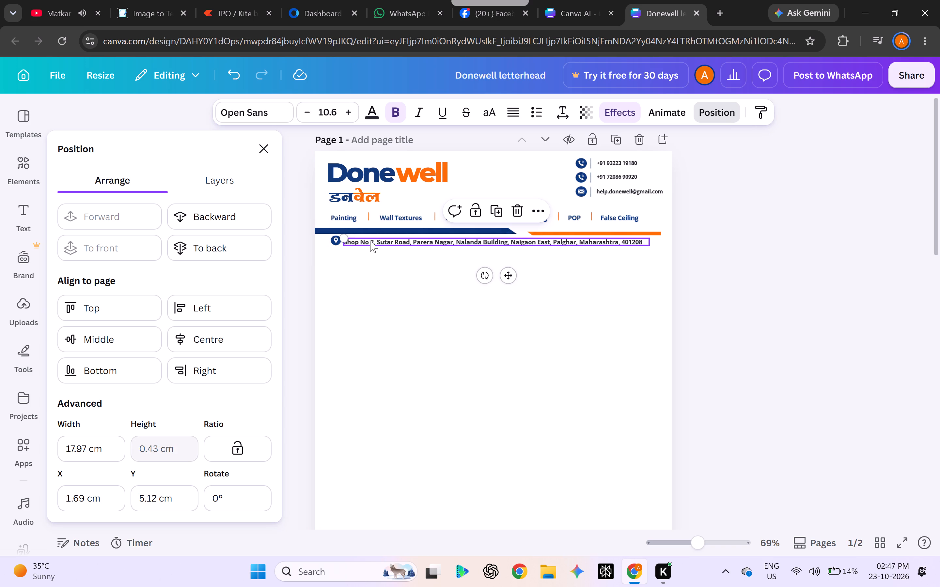
Lower the pin icon to about Y 5.04 cm so it lines up with the address text, and deselect it.
{"action": "left_click", "coordinate": [333, 239]}
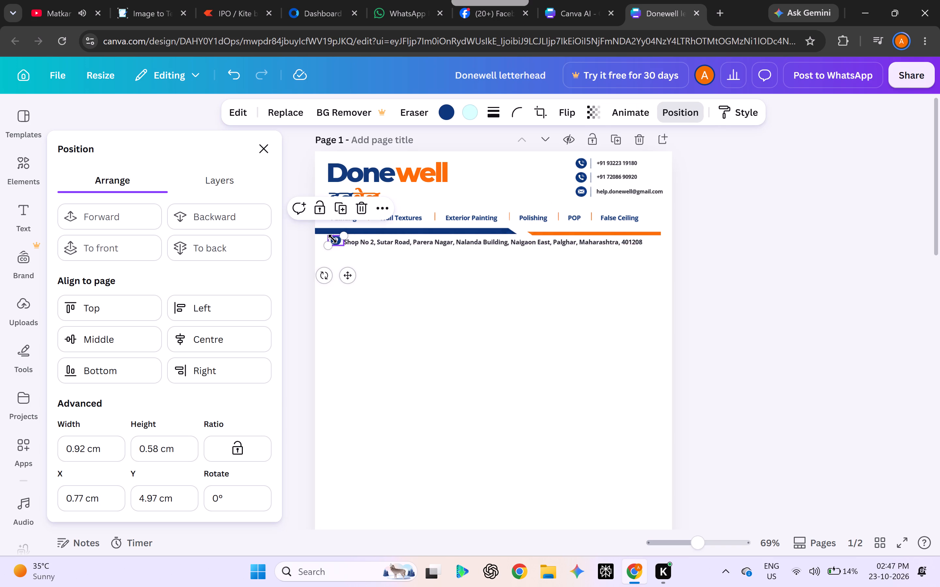
{"action": "key", "text": "Down"}
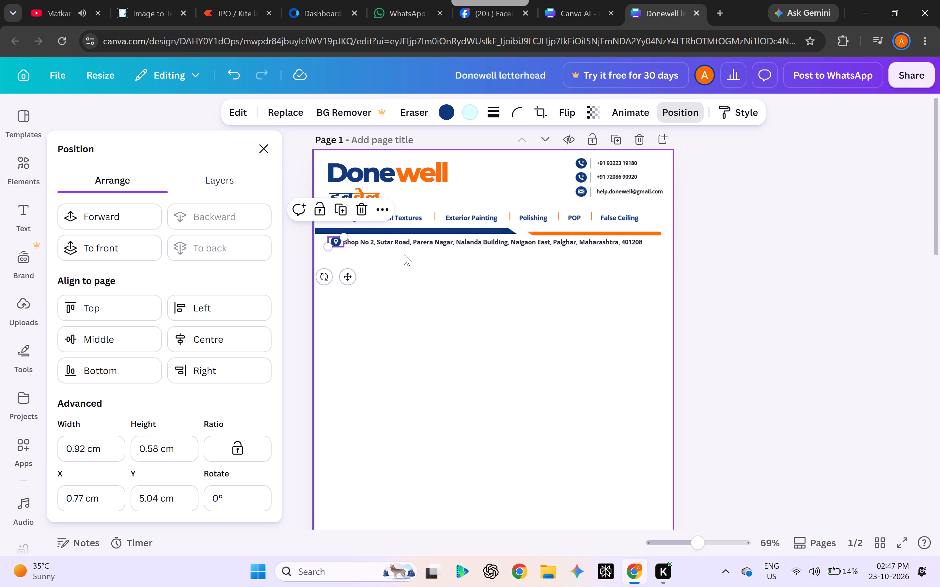
{"action": "left_click", "coordinate": [404, 254]}
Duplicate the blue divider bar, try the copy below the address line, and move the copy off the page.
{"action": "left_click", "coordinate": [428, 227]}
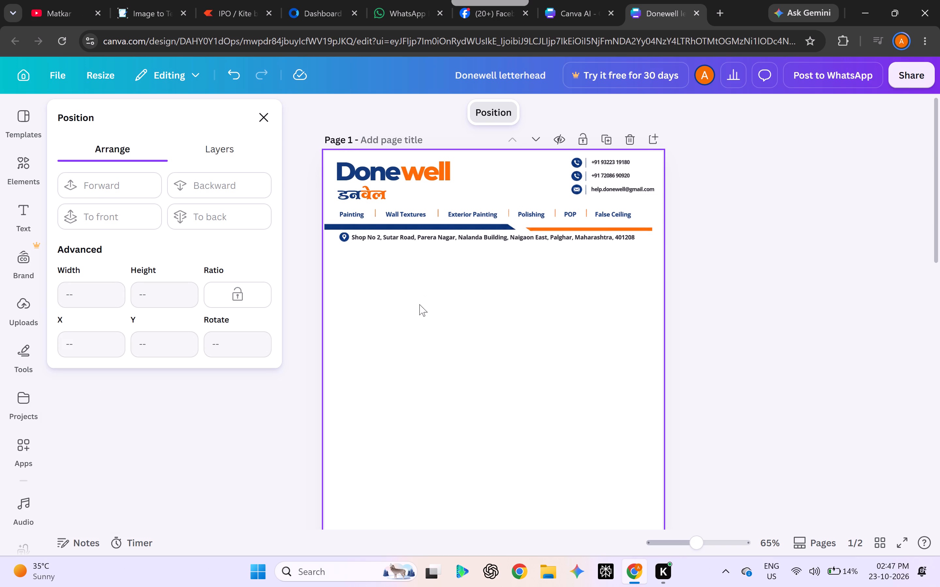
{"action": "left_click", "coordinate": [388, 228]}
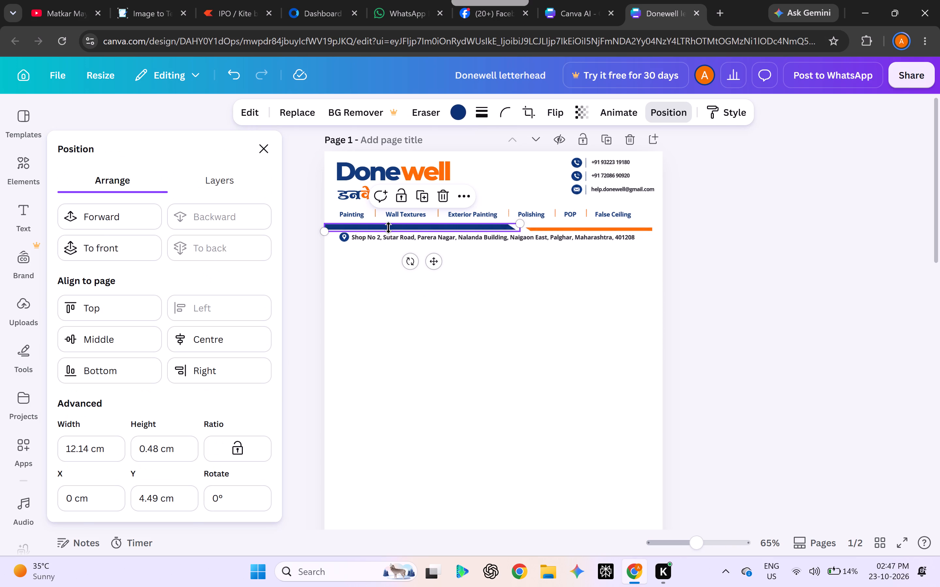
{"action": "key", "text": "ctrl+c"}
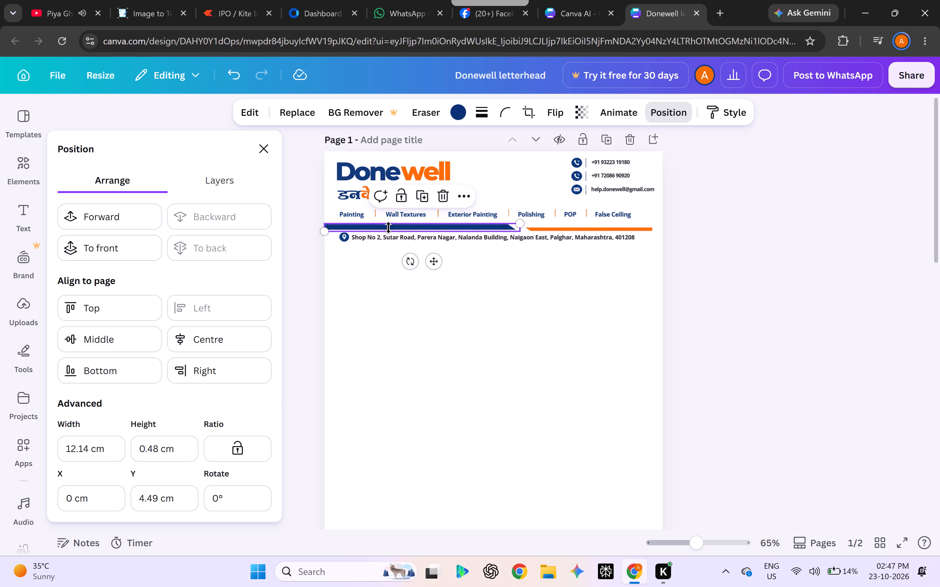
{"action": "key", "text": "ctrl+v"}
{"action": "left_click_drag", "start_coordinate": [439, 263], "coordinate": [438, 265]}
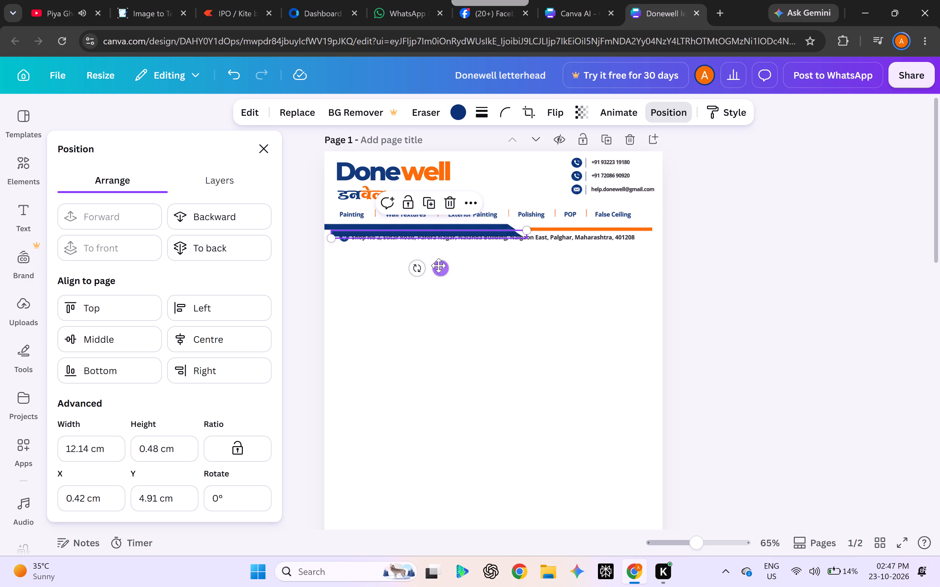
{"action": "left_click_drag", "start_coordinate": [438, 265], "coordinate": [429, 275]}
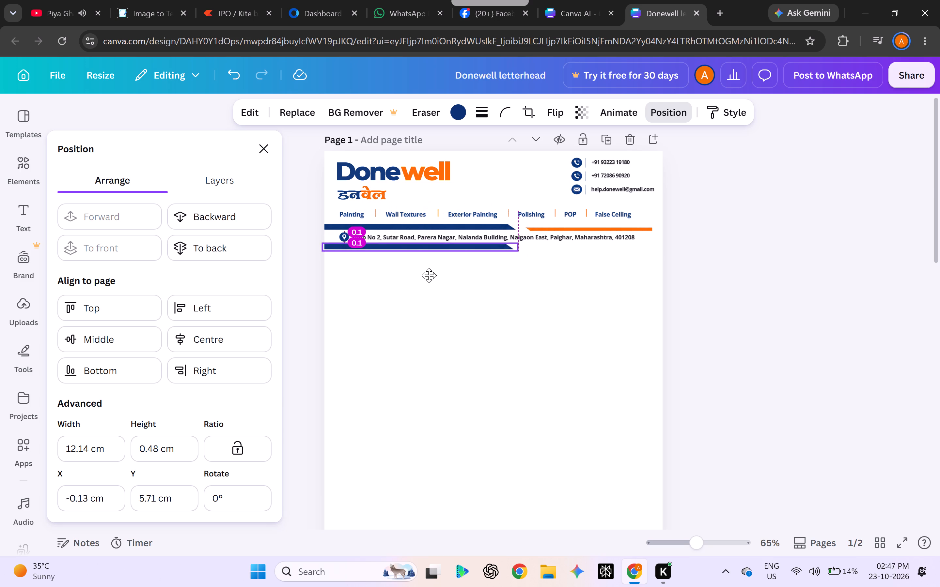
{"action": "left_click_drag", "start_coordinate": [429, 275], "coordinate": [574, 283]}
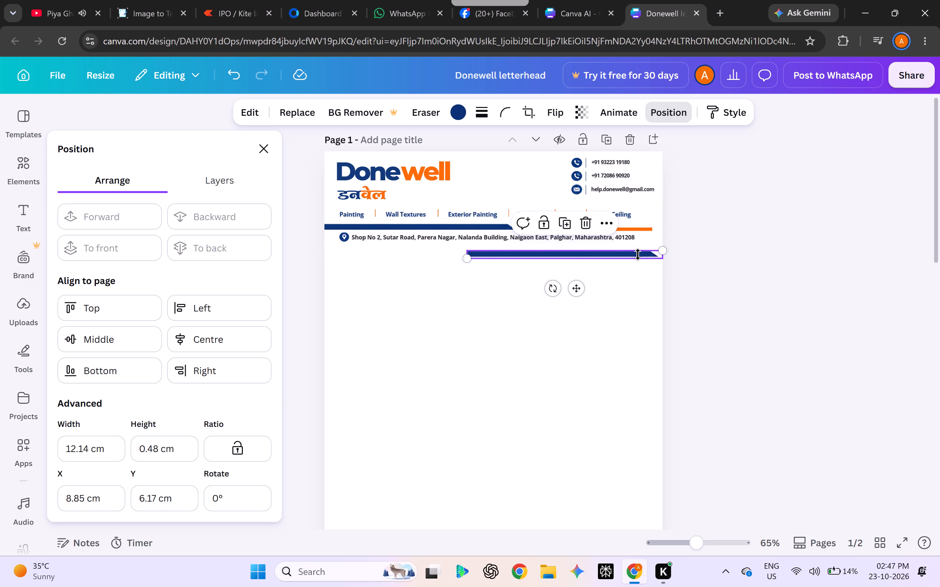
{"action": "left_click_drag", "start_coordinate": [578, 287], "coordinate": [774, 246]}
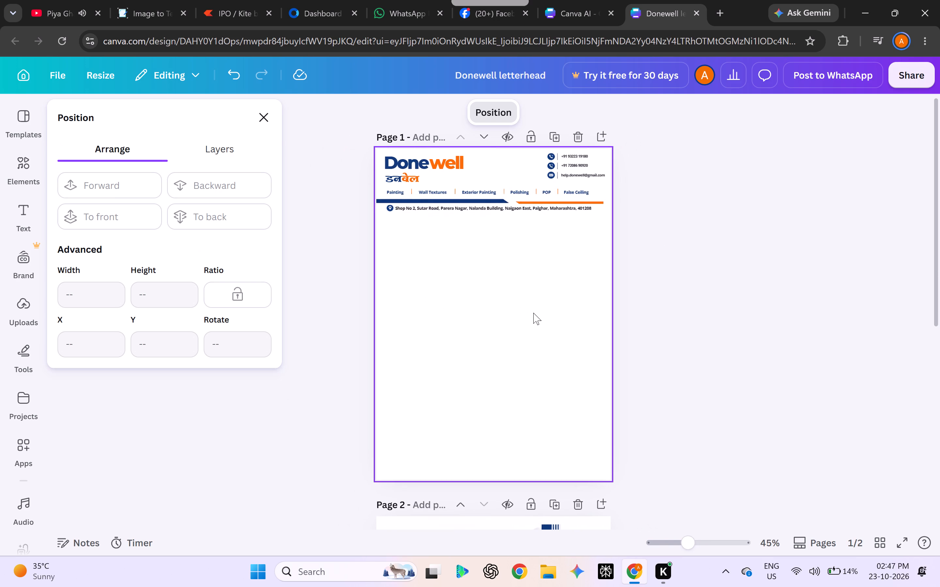
Search the elements for shapes and add a plain rectangle to page 1.
{"action": "left_click", "coordinate": [488, 316]}
{"action": "scroll", "coordinate": [488, 316], "scroll_direction": "up", "scroll_amount": 1}
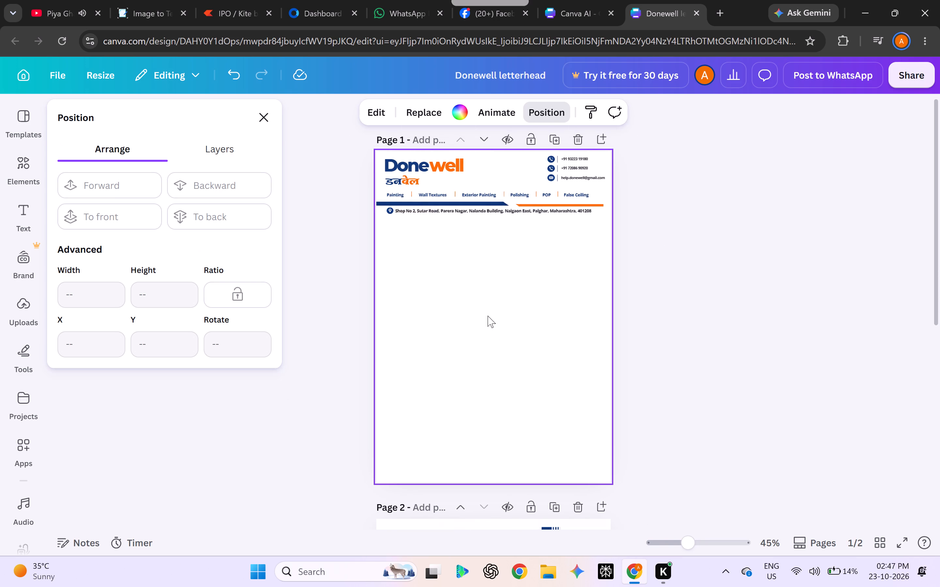
{"action": "left_click", "coordinate": [331, 250]}
{"action": "left_click", "coordinate": [33, 169]}
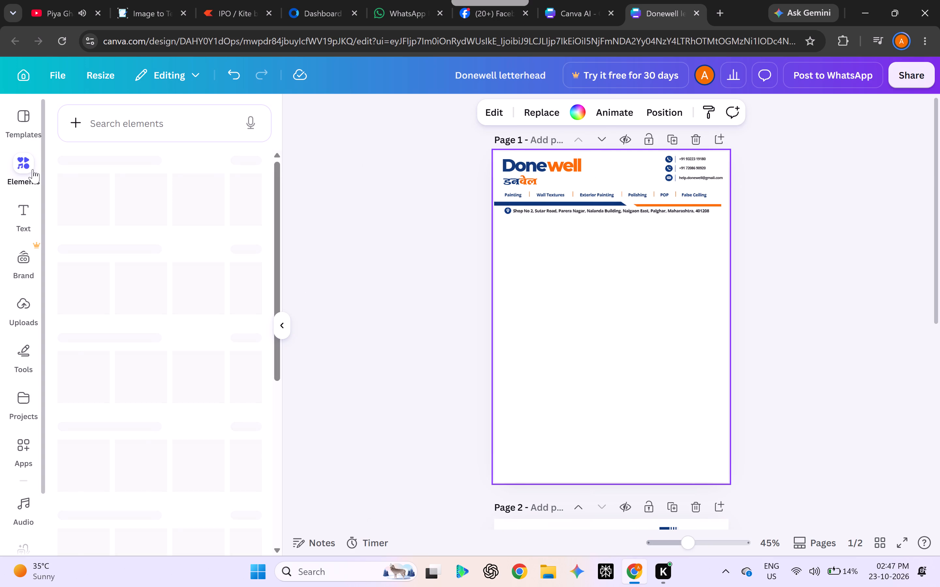
{"action": "left_click", "coordinate": [115, 119]}
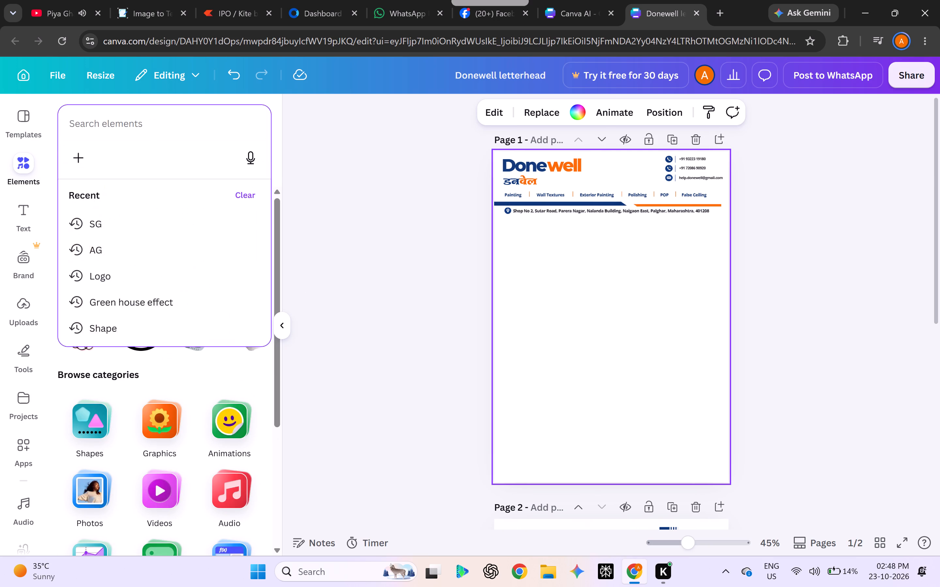
{"action": "type", "text": "shpae"}
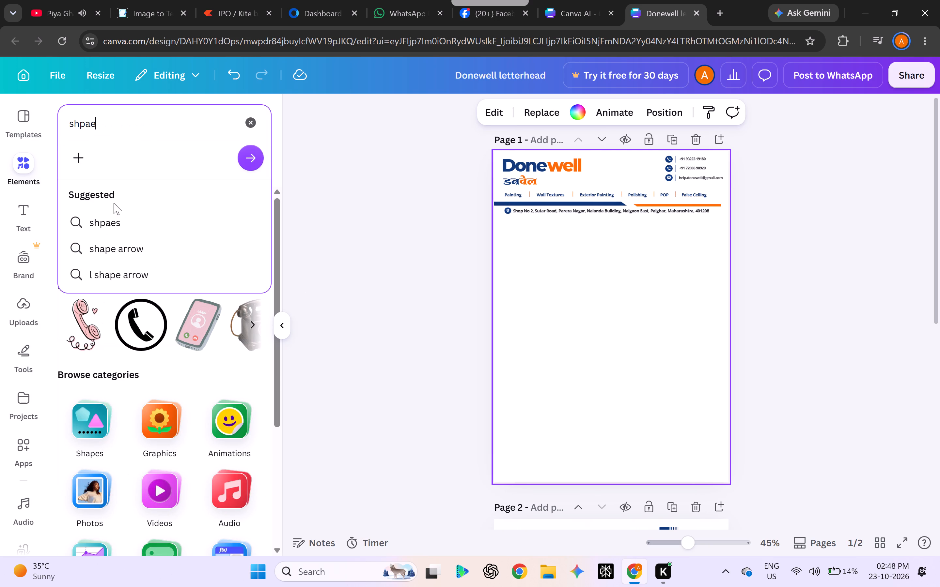
{"action": "left_click", "coordinate": [121, 219]}
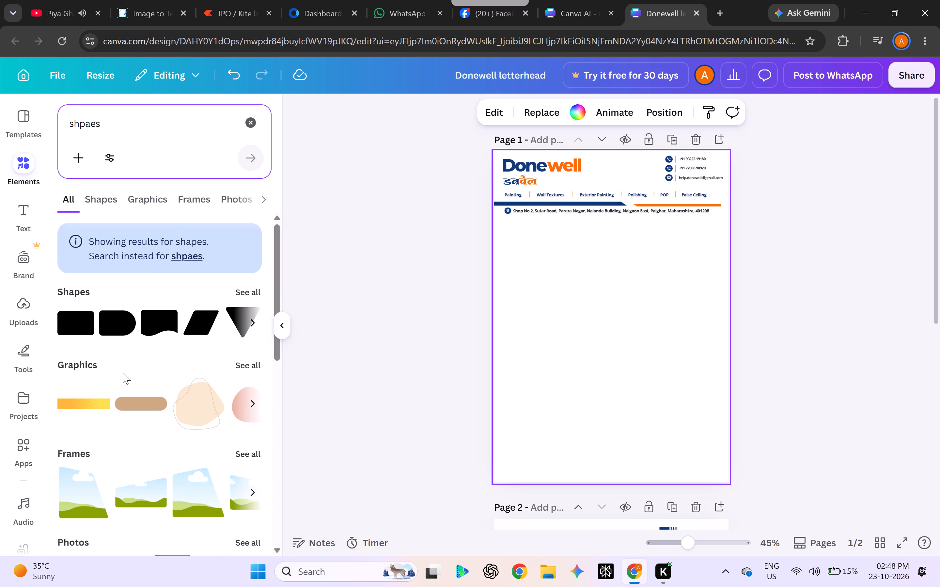
{"action": "left_click", "coordinate": [248, 292]}
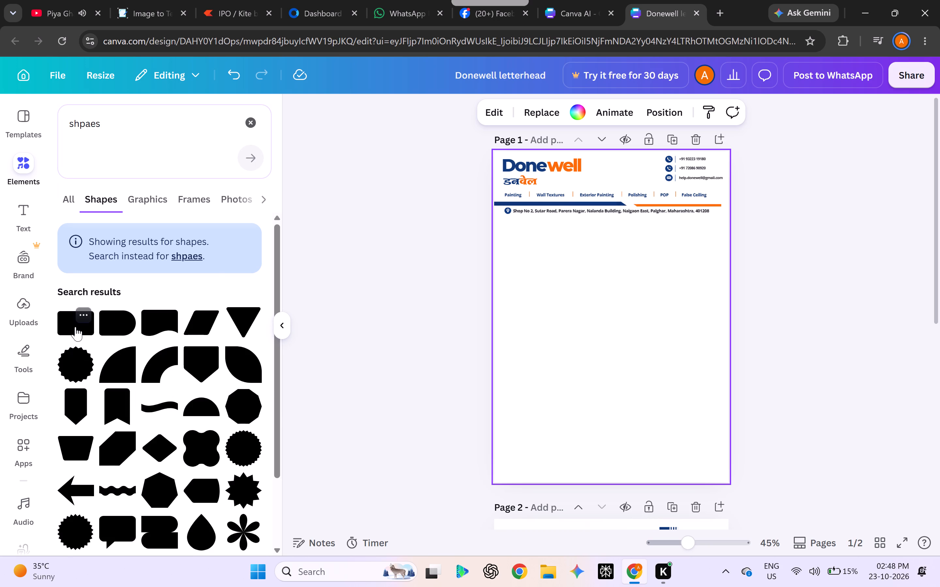
{"action": "left_click", "coordinate": [75, 327]}
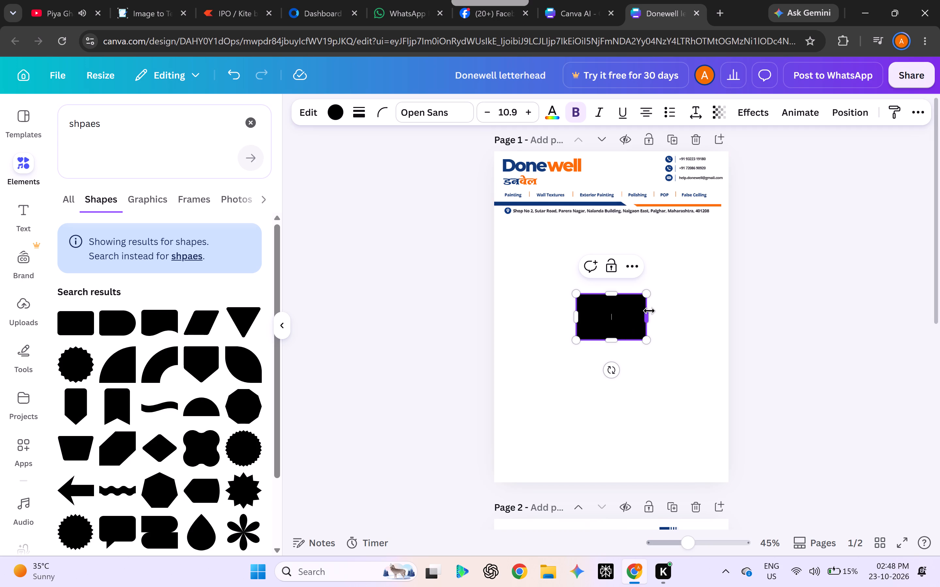
Stretch the black rectangle past both side edges of the page, about 22.4 cm wide, and reduce its height to a band.
{"action": "left_click_drag", "start_coordinate": [649, 315], "coordinate": [737, 309]}
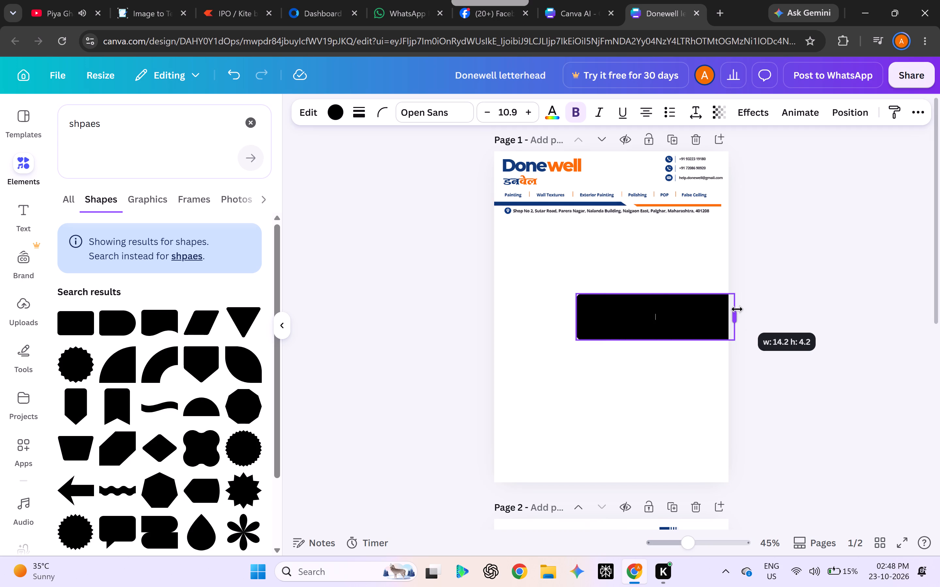
{"action": "left_click_drag", "start_coordinate": [737, 309], "coordinate": [739, 309]}
{"action": "left_click_drag", "start_coordinate": [577, 316], "coordinate": [433, 348]}
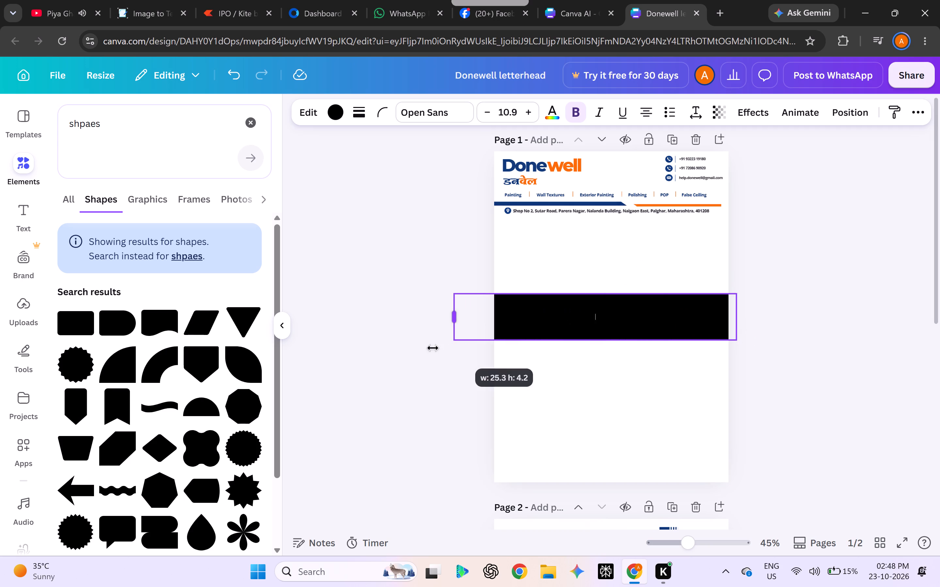
{"action": "left_click_drag", "start_coordinate": [433, 348], "coordinate": [487, 344]}
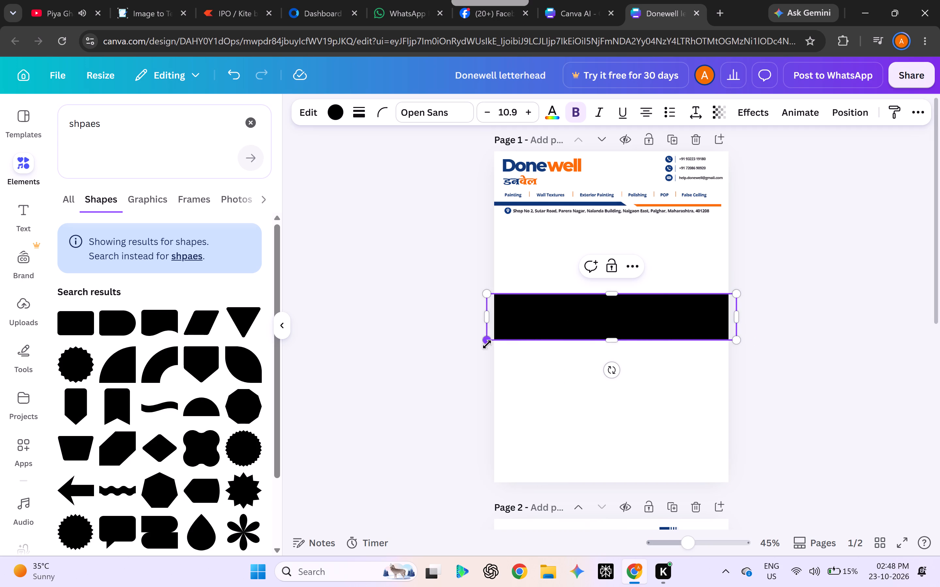
{"action": "left_click_drag", "start_coordinate": [609, 342], "coordinate": [616, 299]}
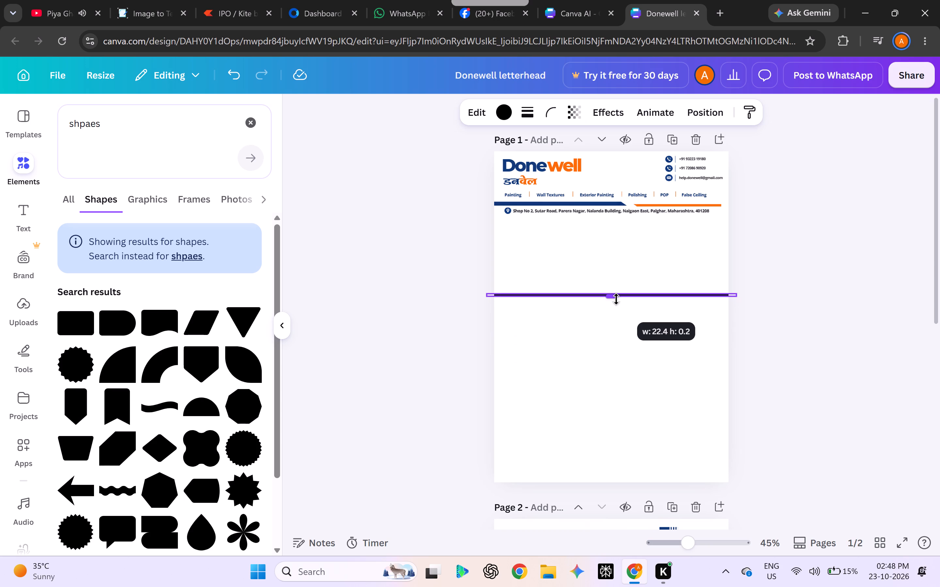
{"action": "left_click_drag", "start_coordinate": [616, 299], "coordinate": [618, 313]}
Move the black band up directly beneath the address line, flatten it into a thin full-width strip, and deselect it.
{"action": "left_click_drag", "start_coordinate": [625, 340], "coordinate": [626, 273]}
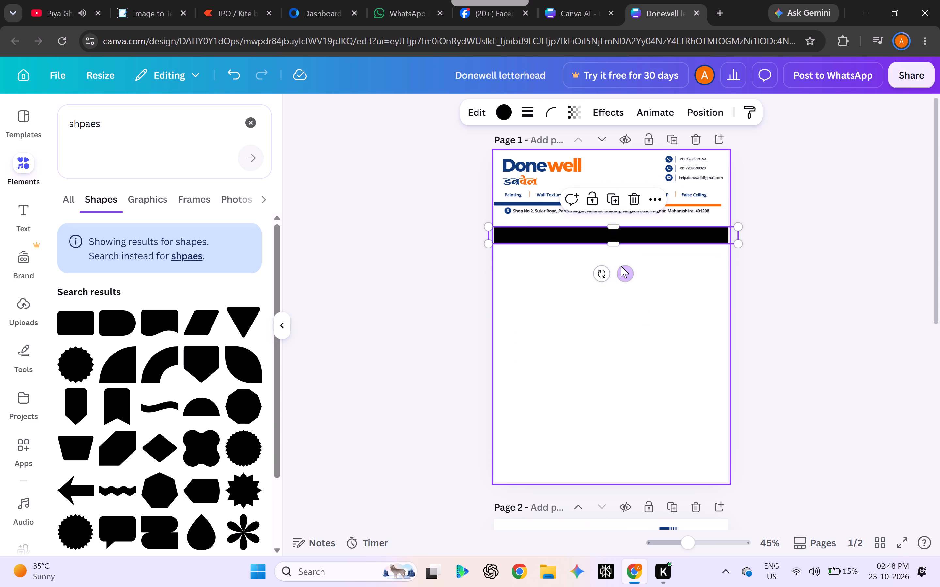
{"action": "scroll", "coordinate": [621, 266], "scroll_direction": "up", "scroll_amount": 1}
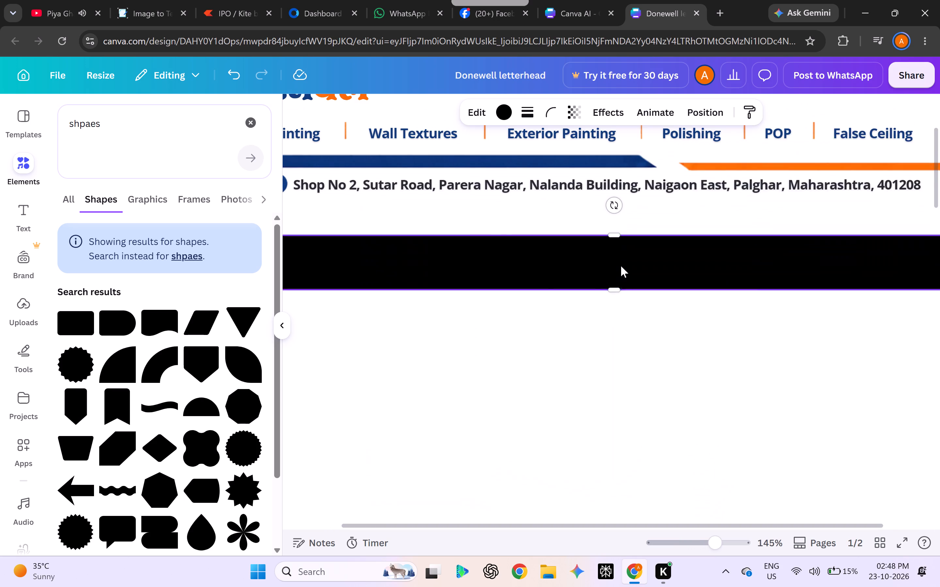
{"action": "scroll", "coordinate": [621, 266], "scroll_direction": "up", "scroll_amount": 1}
{"action": "left_click_drag", "start_coordinate": [630, 324], "coordinate": [627, 300]}
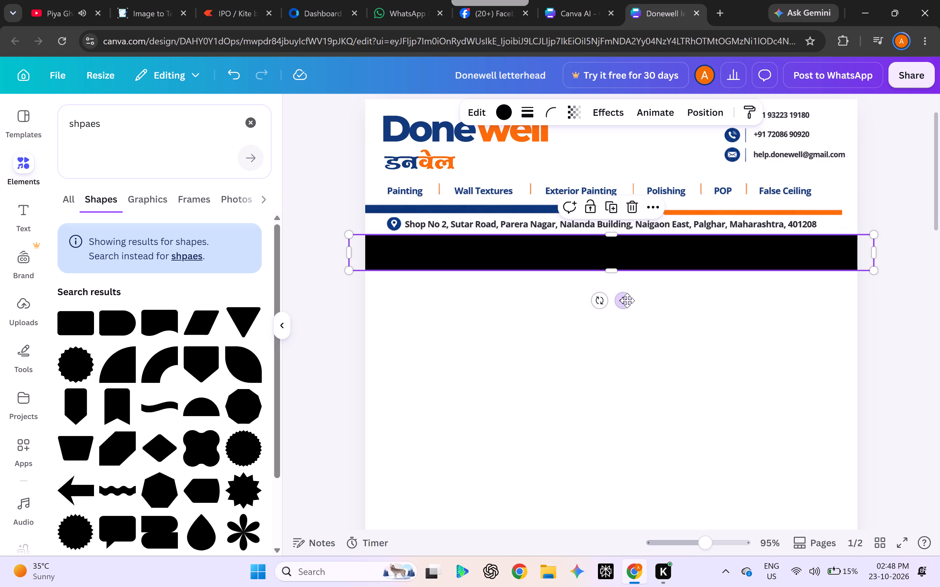
{"action": "left_click_drag", "start_coordinate": [613, 270], "coordinate": [616, 242]}
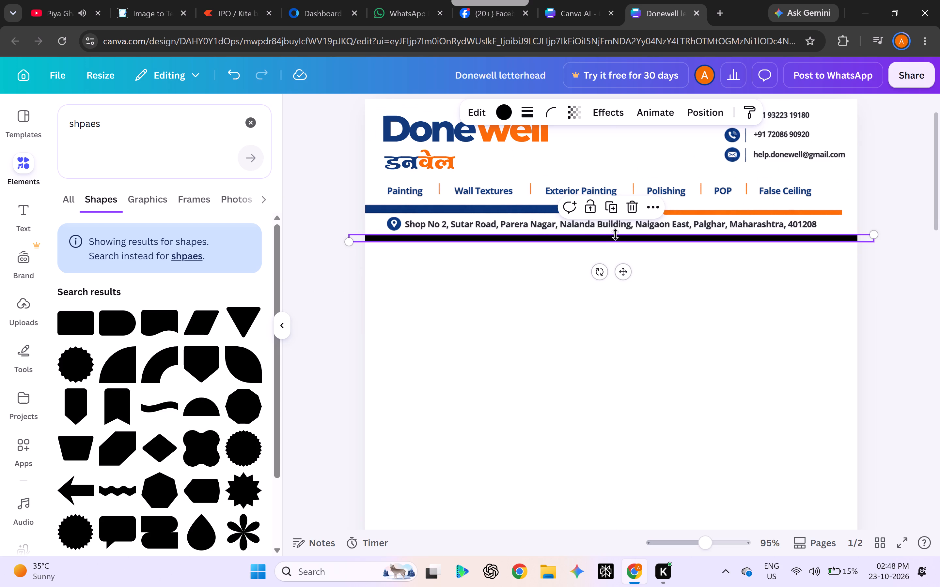
{"action": "double_click", "coordinate": [483, 285]}
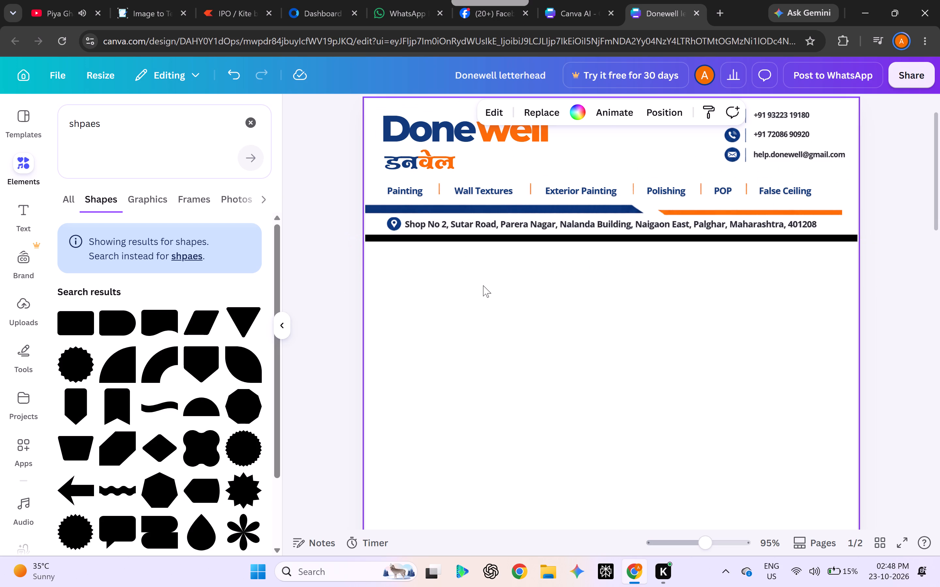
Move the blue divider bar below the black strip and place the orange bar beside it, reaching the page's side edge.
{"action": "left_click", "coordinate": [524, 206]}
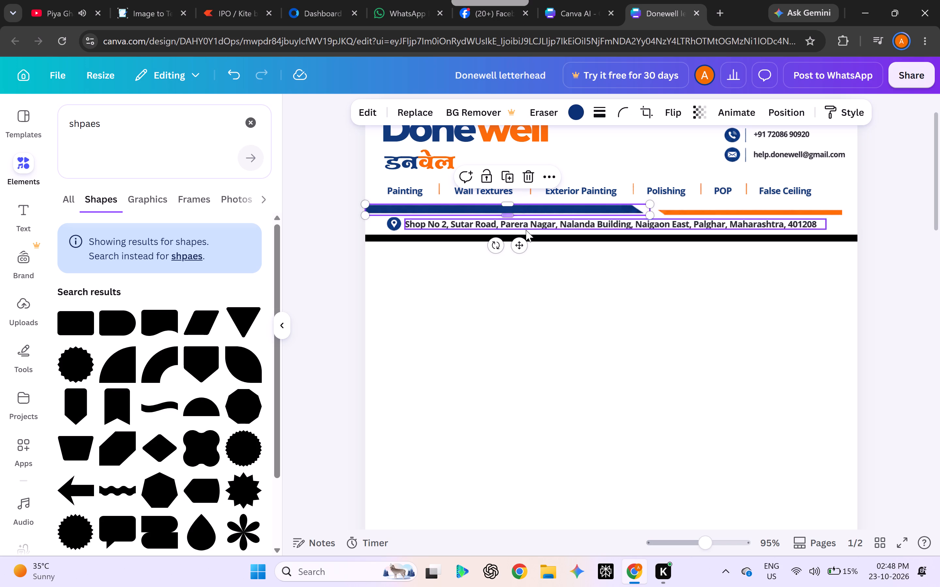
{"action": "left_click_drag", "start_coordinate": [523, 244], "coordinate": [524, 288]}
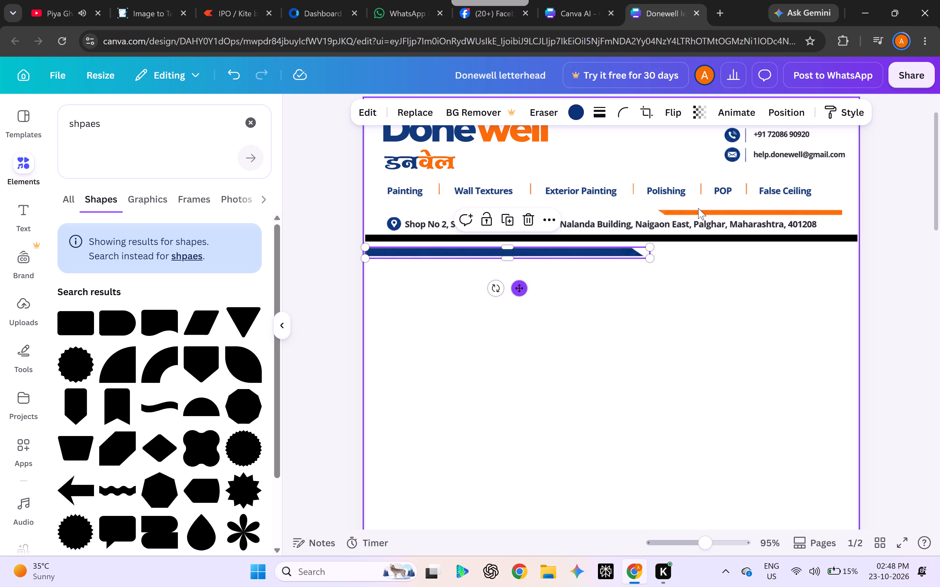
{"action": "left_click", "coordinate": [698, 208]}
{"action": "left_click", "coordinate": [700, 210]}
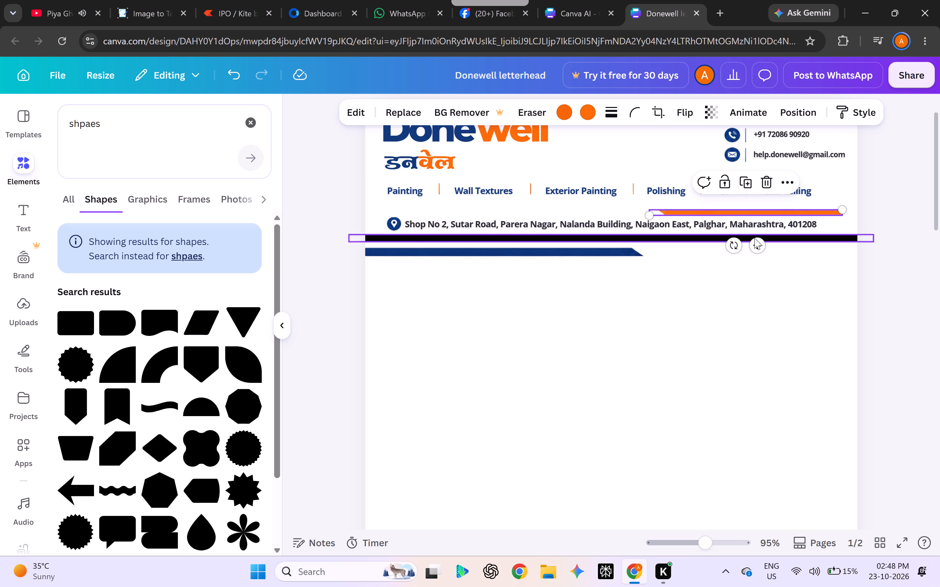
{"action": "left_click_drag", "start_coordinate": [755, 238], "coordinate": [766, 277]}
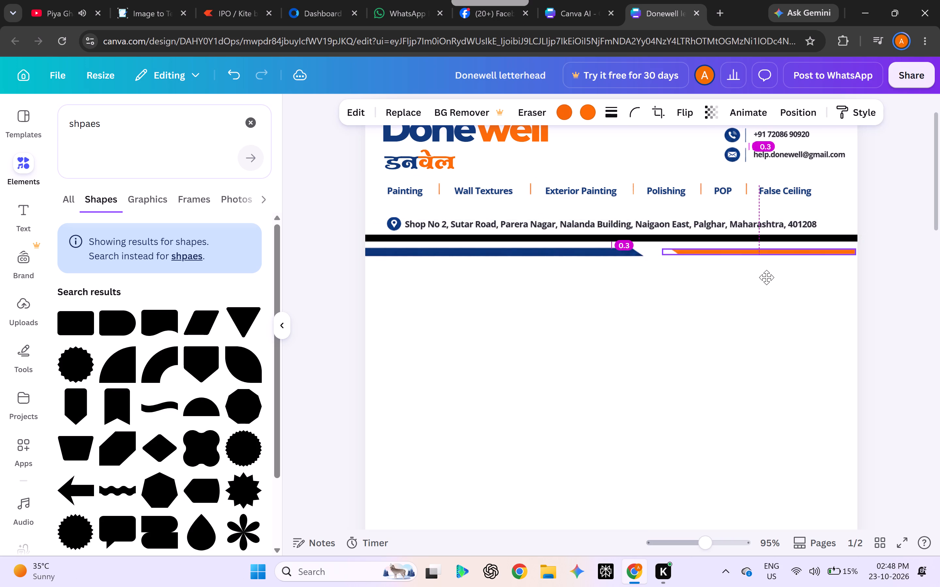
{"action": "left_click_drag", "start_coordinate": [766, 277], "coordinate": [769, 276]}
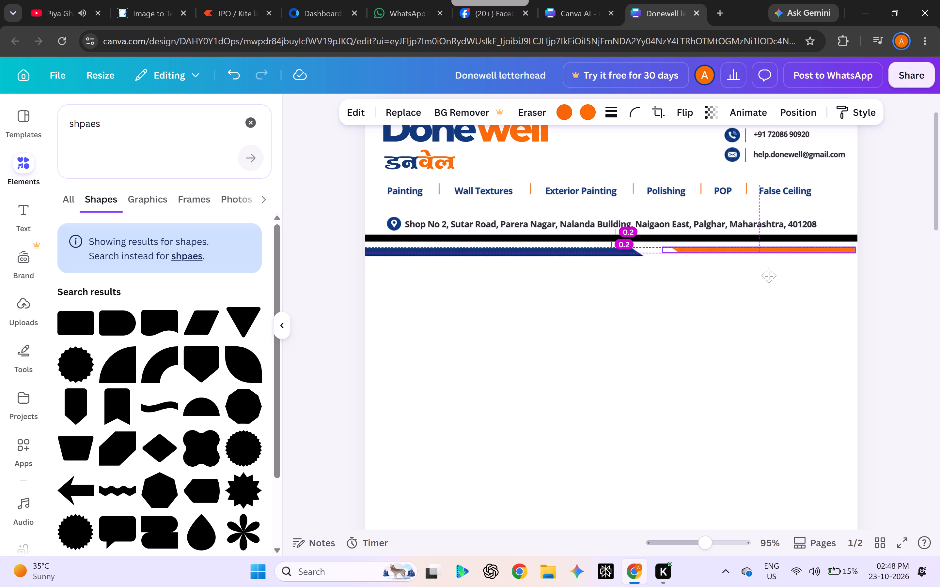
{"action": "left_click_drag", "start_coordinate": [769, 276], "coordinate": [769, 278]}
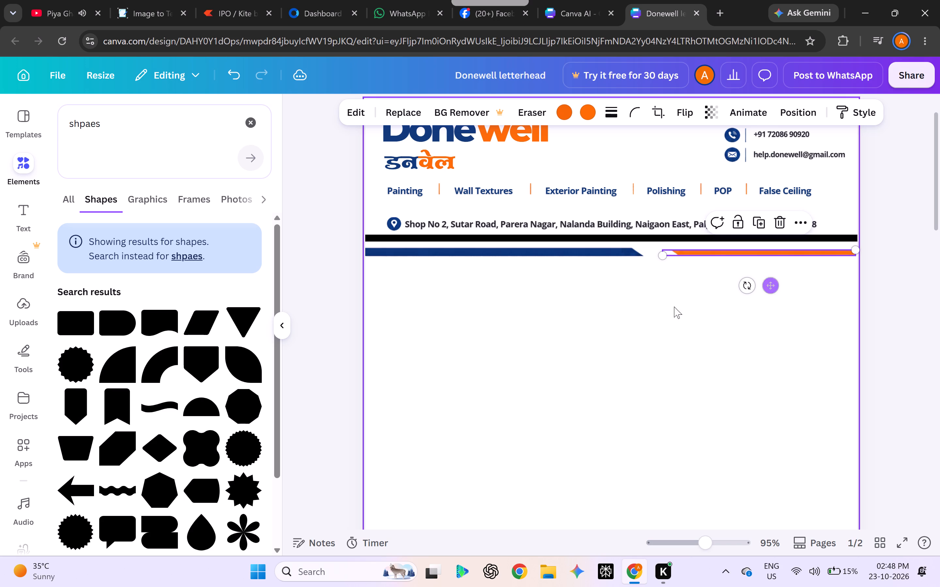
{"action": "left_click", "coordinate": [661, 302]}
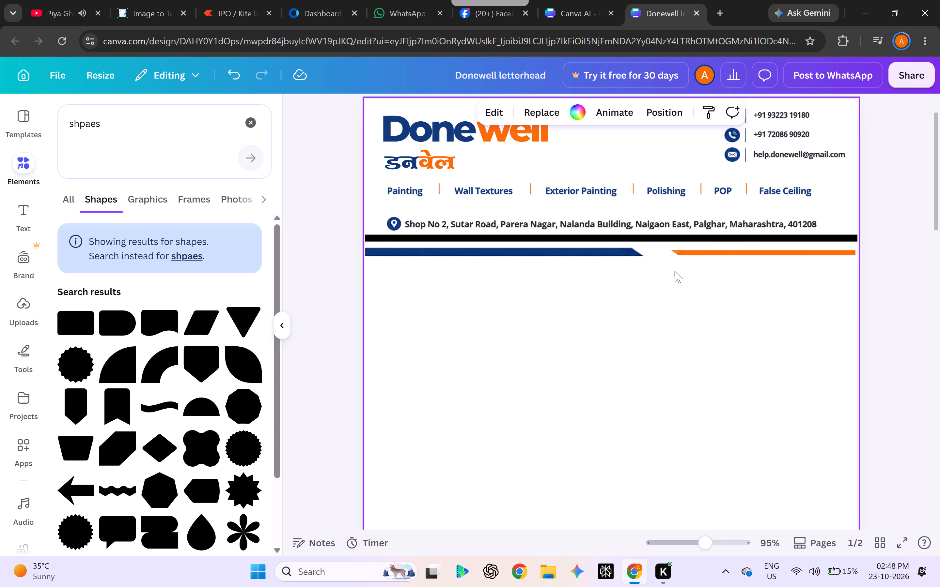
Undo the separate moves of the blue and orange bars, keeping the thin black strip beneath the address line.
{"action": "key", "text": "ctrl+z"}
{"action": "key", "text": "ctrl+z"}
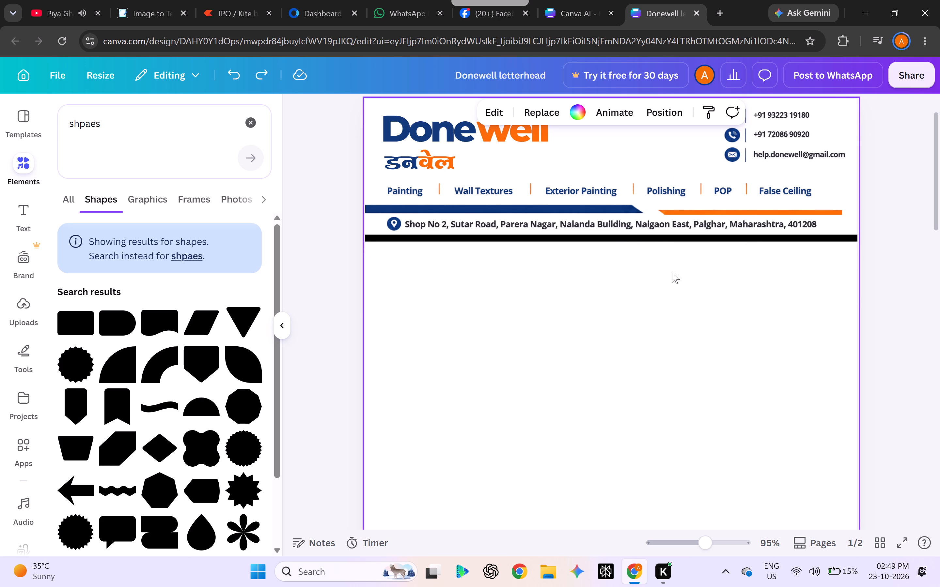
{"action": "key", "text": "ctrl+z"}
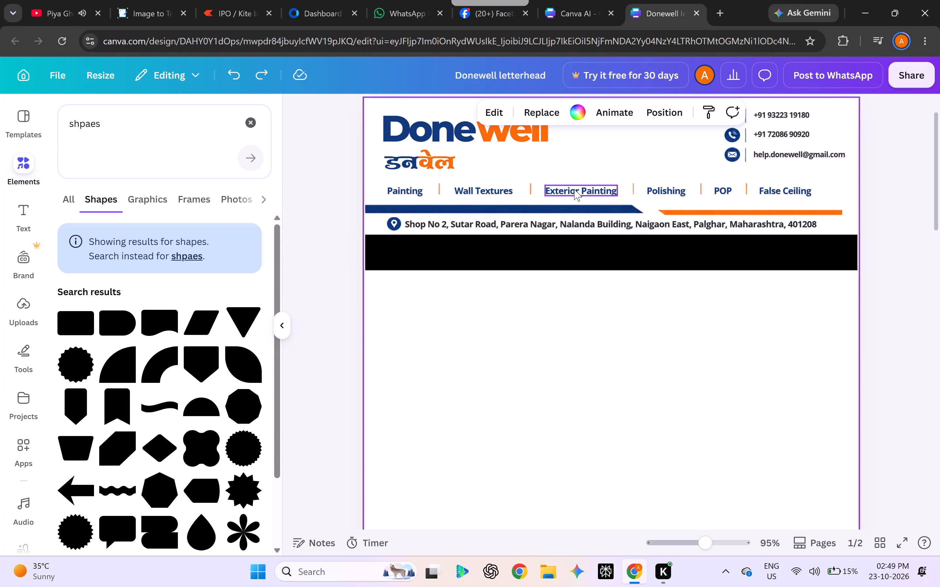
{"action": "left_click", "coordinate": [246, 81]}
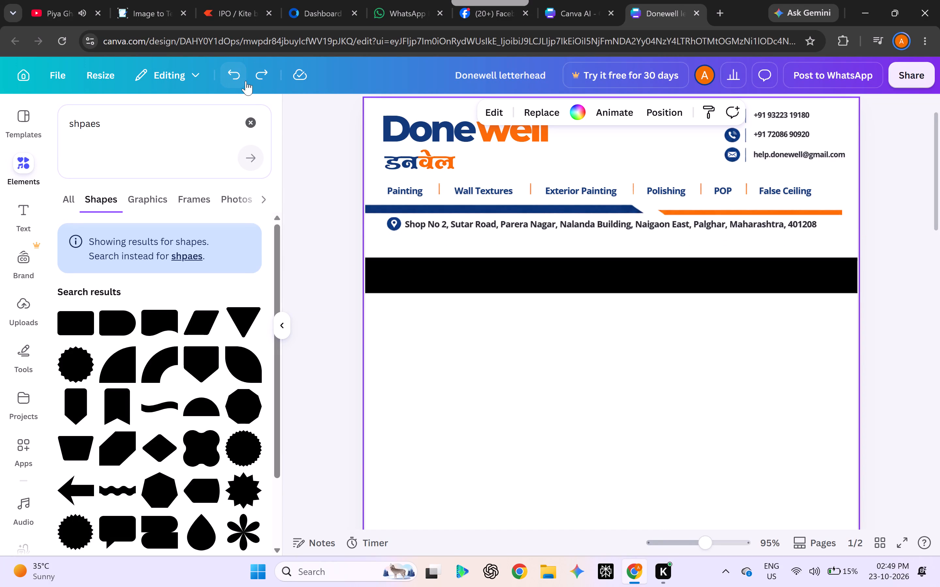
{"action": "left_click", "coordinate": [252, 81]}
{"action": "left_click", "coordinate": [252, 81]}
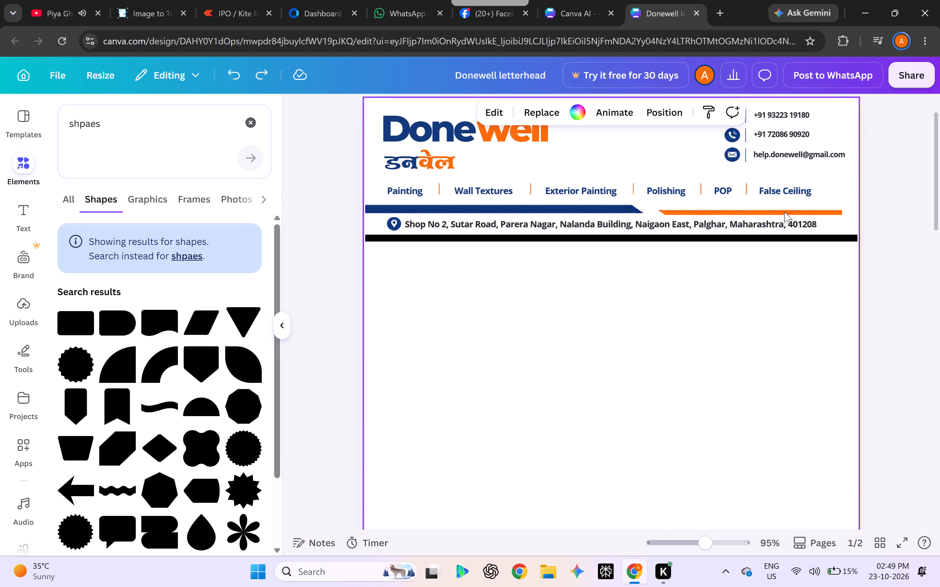
Select the blue and orange divider bars together and move them below the black strip, with the blue bar on the page edge.
{"action": "left_click_drag", "start_coordinate": [845, 207], "coordinate": [718, 202]}
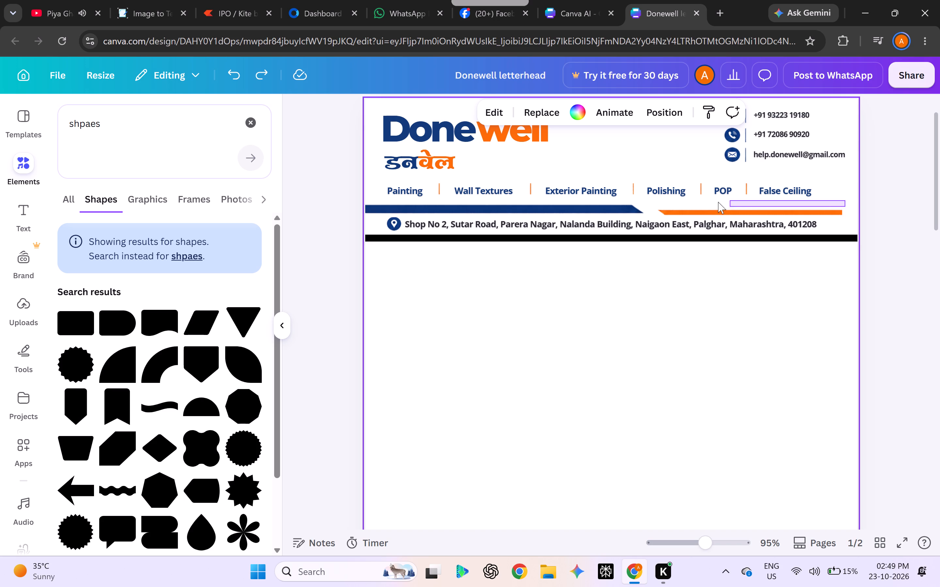
{"action": "left_click_drag", "start_coordinate": [718, 202], "coordinate": [641, 213]}
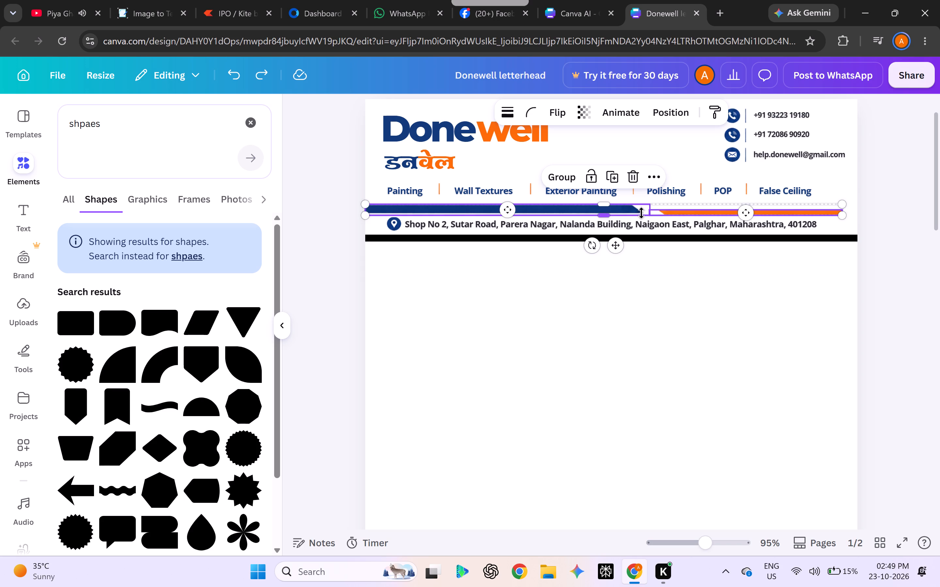
{"action": "left_click_drag", "start_coordinate": [617, 249], "coordinate": [621, 274]}
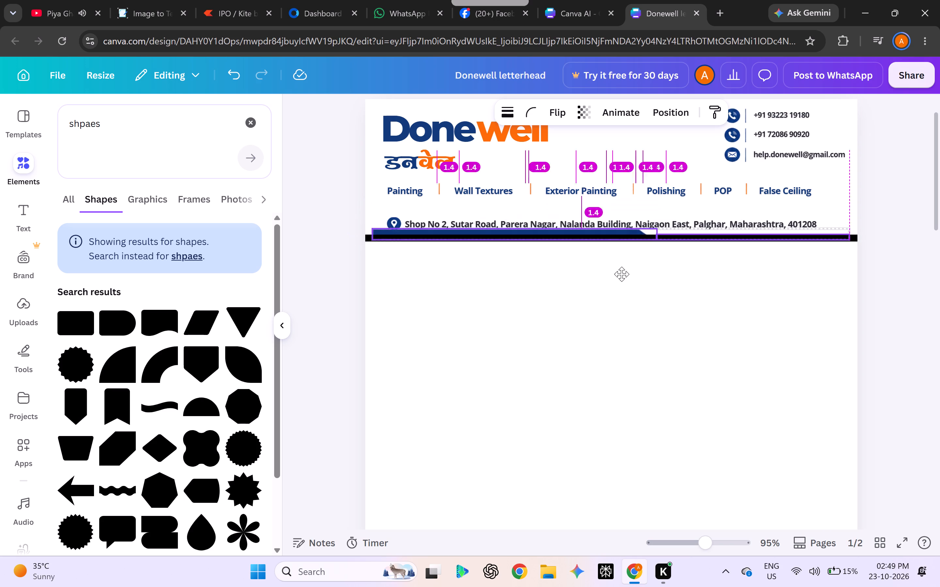
{"action": "left_click_drag", "start_coordinate": [621, 274], "coordinate": [618, 297]}
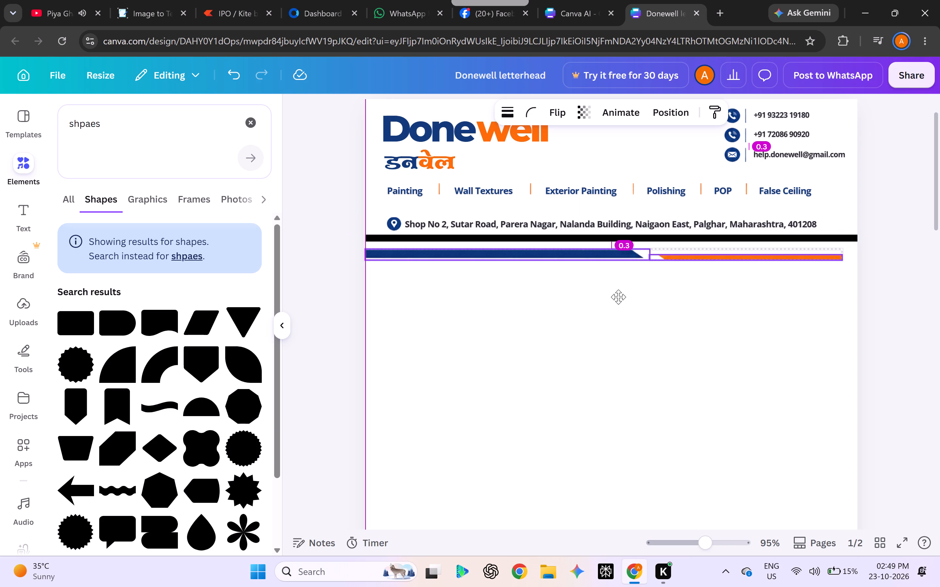
{"action": "left_click_drag", "start_coordinate": [618, 297], "coordinate": [620, 299]}
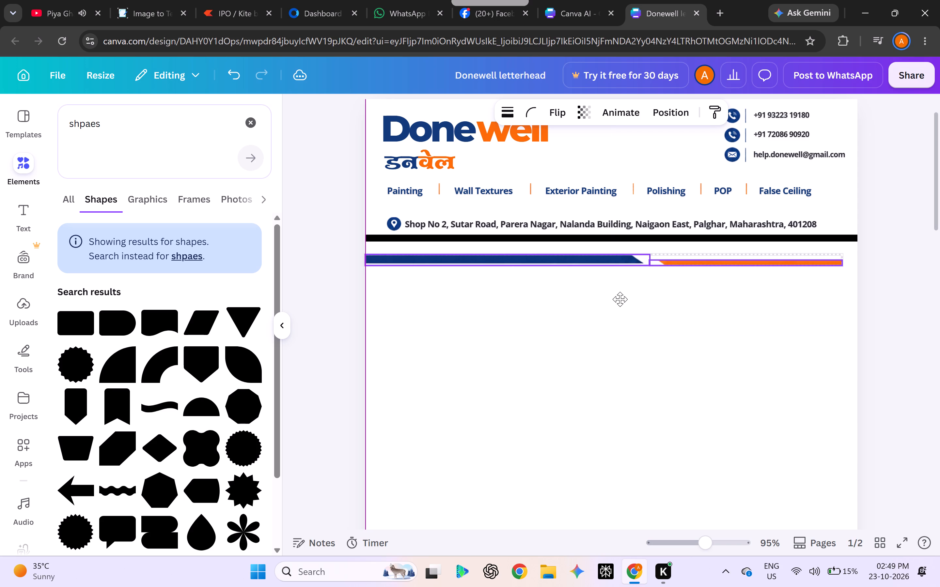
{"action": "left_click_drag", "start_coordinate": [620, 299], "coordinate": [620, 298]}
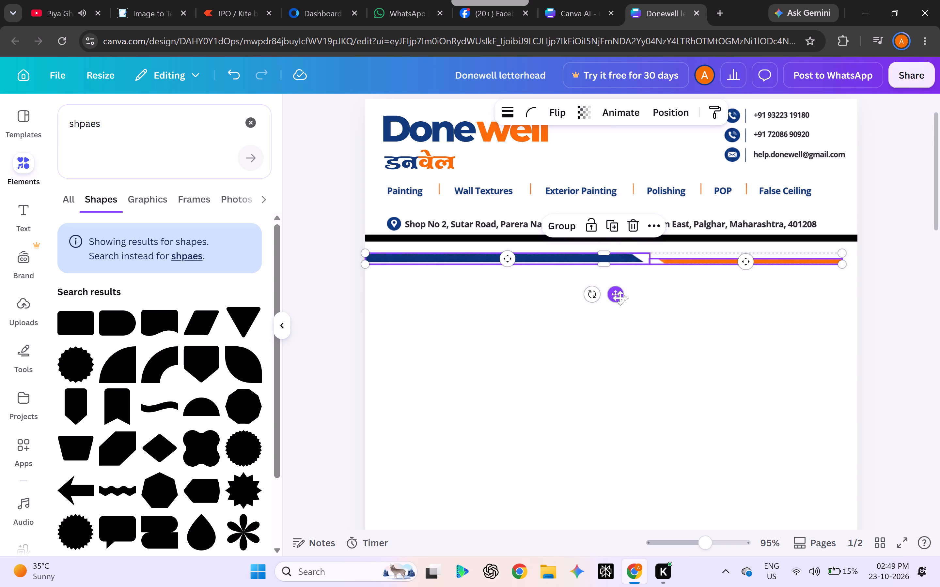
Nudge the black strip up into the gap between the services row and the address line.
{"action": "left_click", "coordinate": [528, 237]}
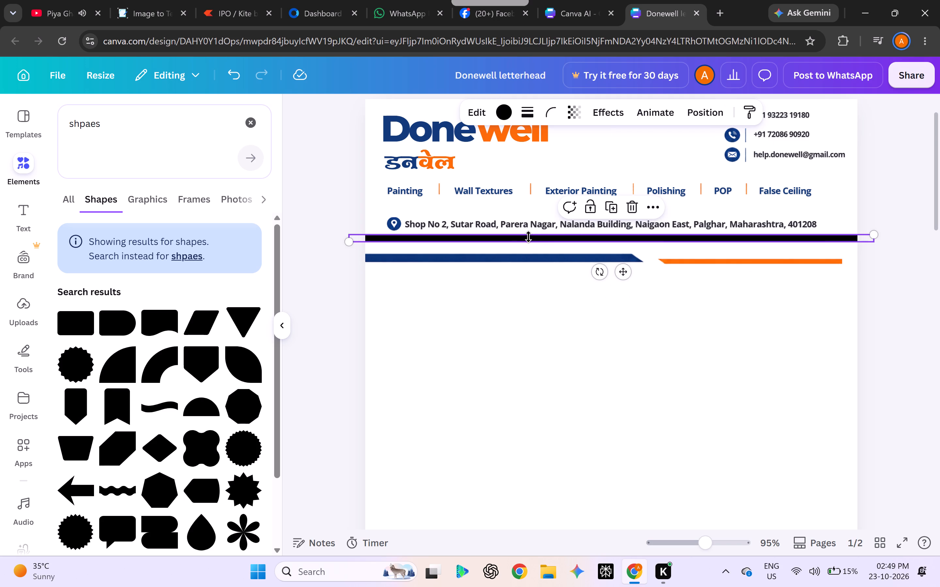
{"action": "key", "text": "Up"}
{"action": "key", "text": "Up"}
{"action": "key", "text": "Up"}
{"action": "key", "text": "Up"}
{"action": "key", "text": "Up"}
{"action": "key", "text": "Up"}
{"action": "key", "text": "Up"}
{"action": "key", "text": "Up"}
{"action": "key", "text": "Up"}
{"action": "key", "text": "Up"}
{"action": "key", "text": "Up"}
{"action": "key", "text": "Up"}
{"action": "key", "text": "Up"}
{"action": "key", "text": "Up"}
{"action": "key", "text": "Up"}
{"action": "key", "text": "Up"}
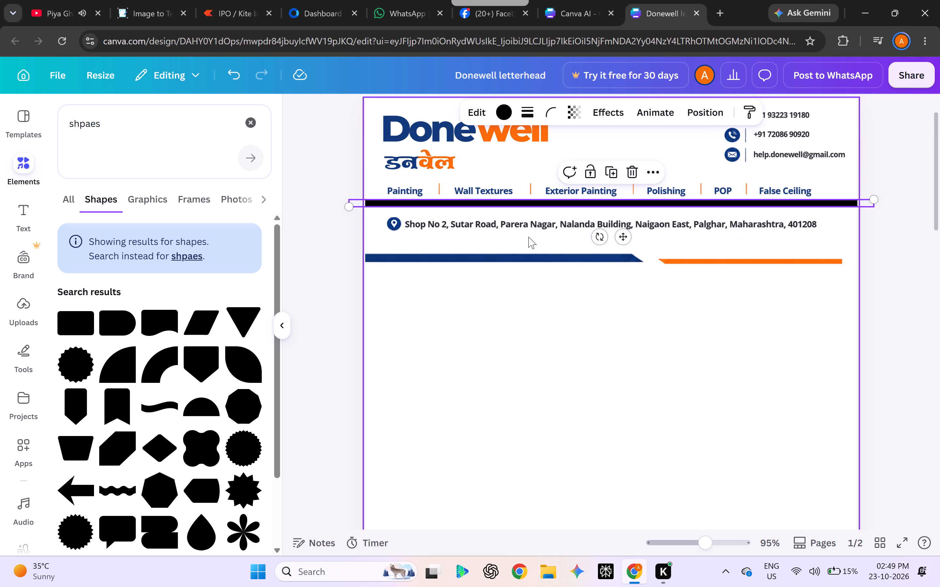
Nudge the black strip slightly down within the gap between the services row and the address line.
{"action": "key", "text": "Down"}
{"action": "key", "text": "Down"}
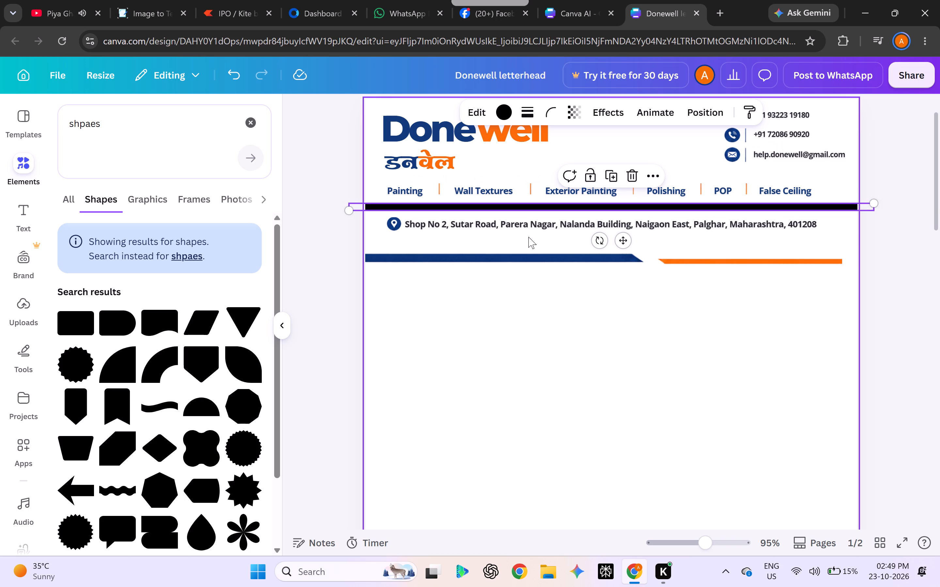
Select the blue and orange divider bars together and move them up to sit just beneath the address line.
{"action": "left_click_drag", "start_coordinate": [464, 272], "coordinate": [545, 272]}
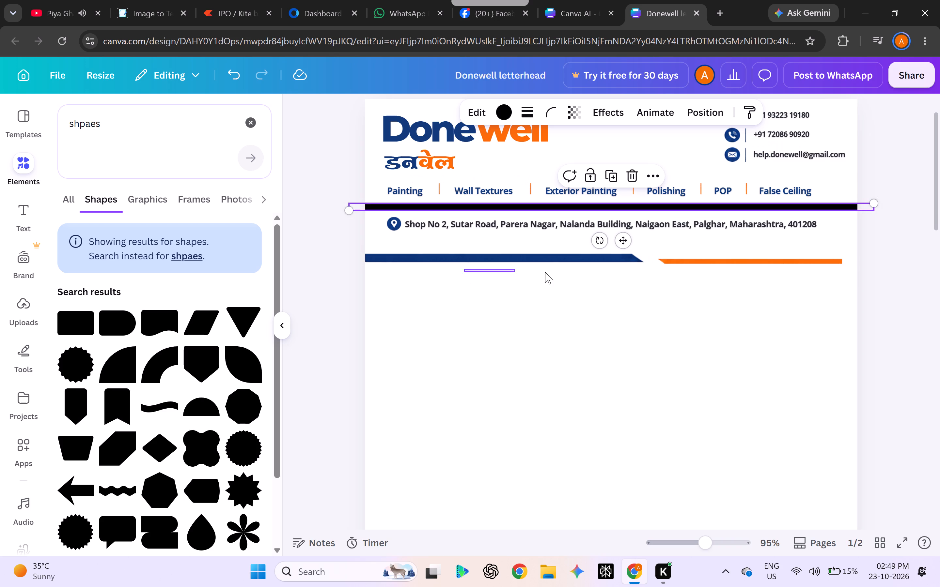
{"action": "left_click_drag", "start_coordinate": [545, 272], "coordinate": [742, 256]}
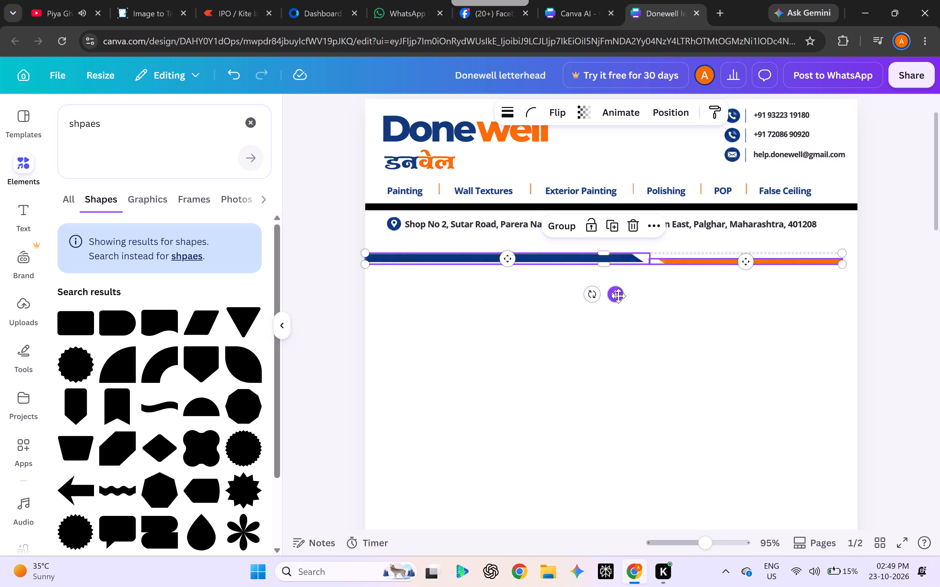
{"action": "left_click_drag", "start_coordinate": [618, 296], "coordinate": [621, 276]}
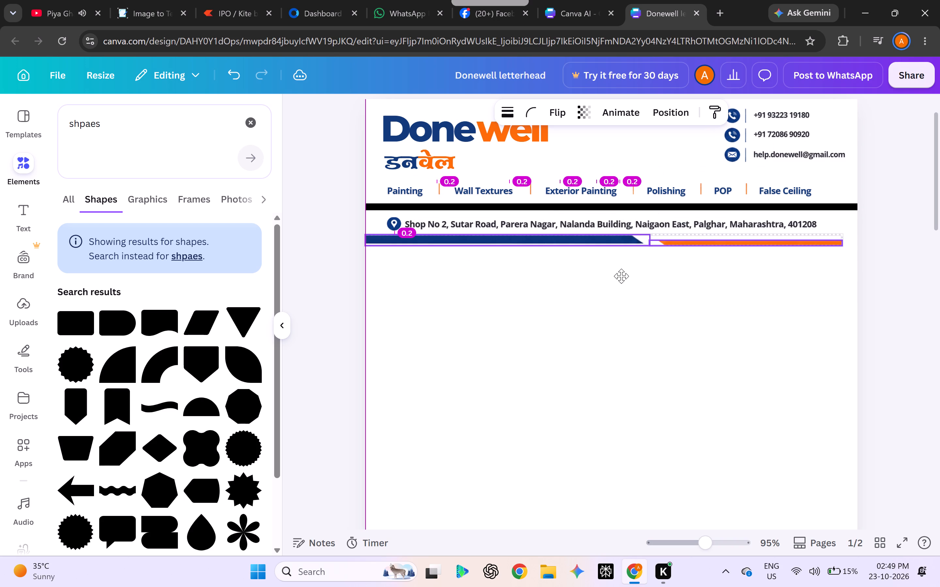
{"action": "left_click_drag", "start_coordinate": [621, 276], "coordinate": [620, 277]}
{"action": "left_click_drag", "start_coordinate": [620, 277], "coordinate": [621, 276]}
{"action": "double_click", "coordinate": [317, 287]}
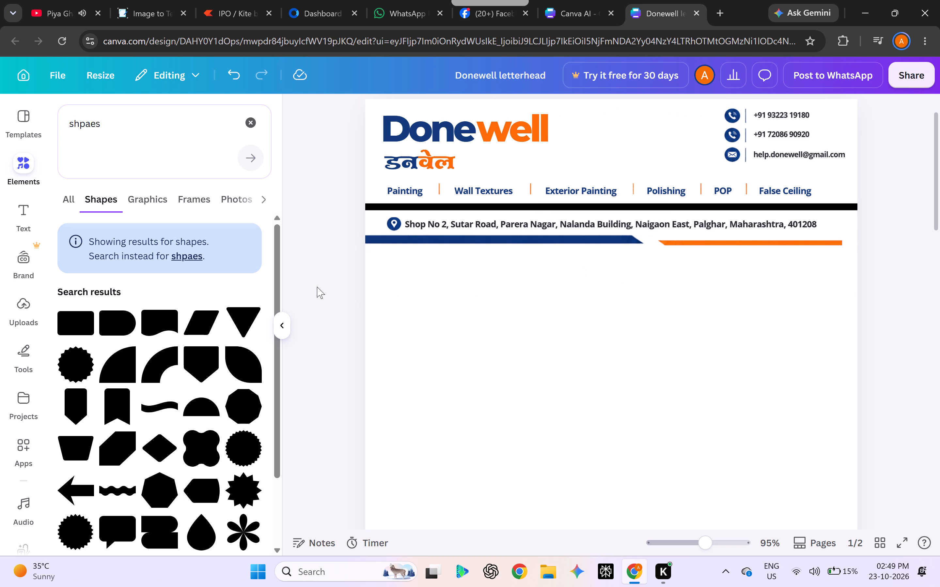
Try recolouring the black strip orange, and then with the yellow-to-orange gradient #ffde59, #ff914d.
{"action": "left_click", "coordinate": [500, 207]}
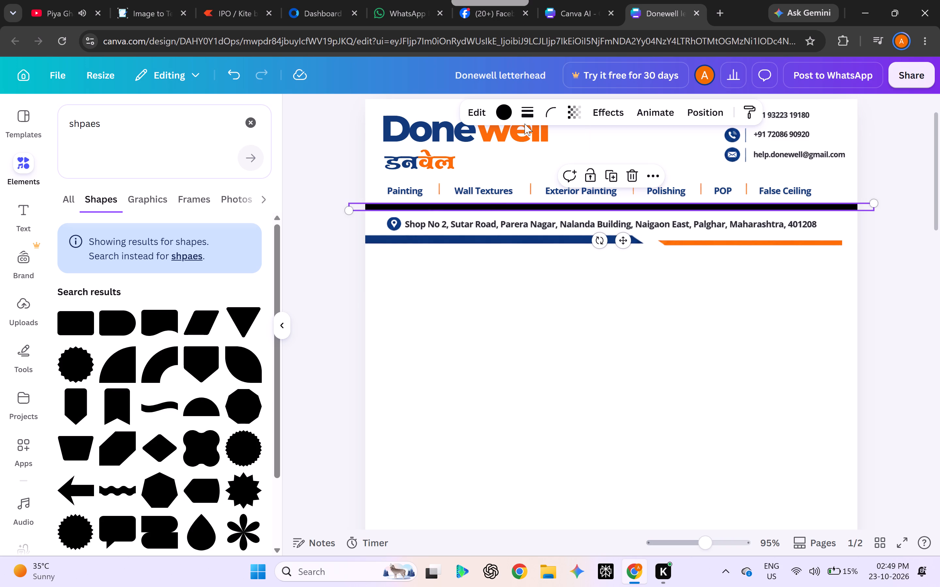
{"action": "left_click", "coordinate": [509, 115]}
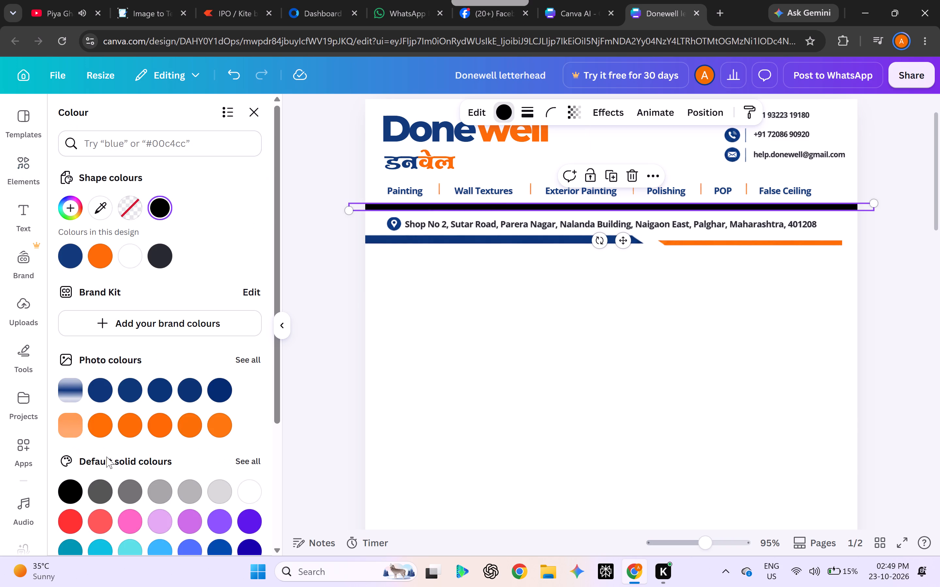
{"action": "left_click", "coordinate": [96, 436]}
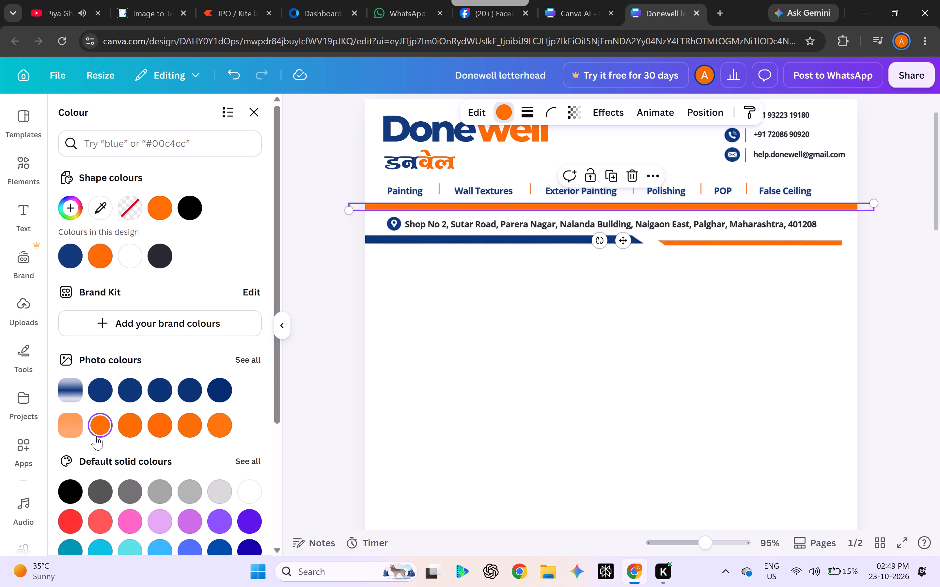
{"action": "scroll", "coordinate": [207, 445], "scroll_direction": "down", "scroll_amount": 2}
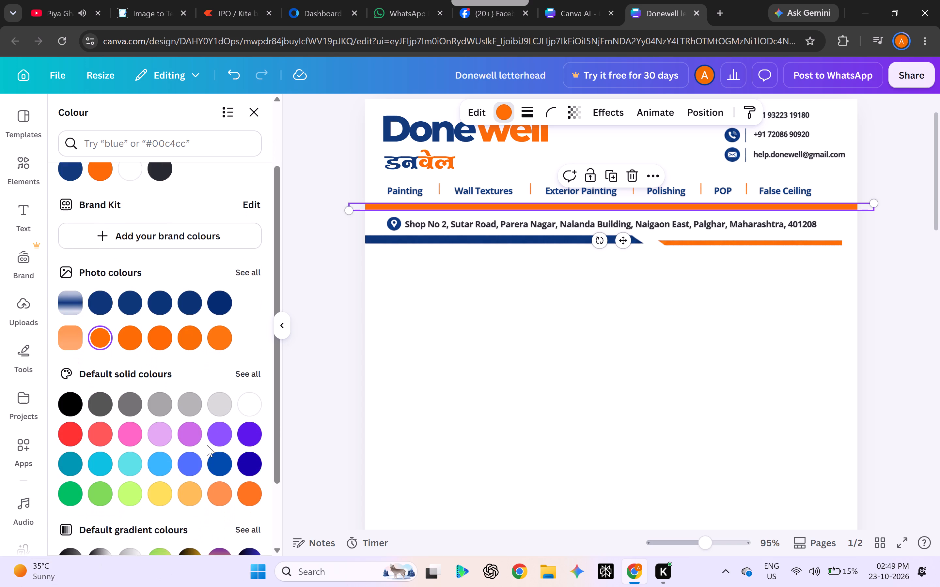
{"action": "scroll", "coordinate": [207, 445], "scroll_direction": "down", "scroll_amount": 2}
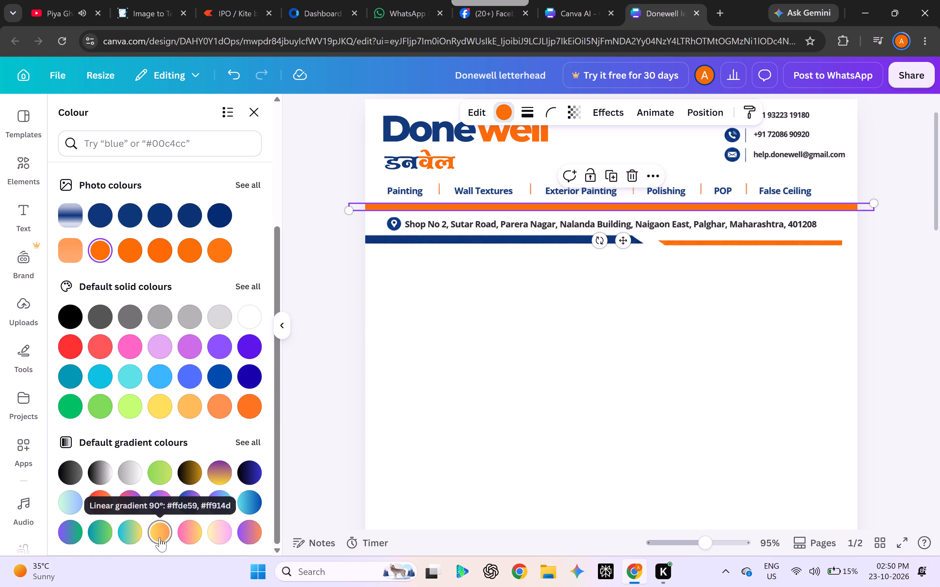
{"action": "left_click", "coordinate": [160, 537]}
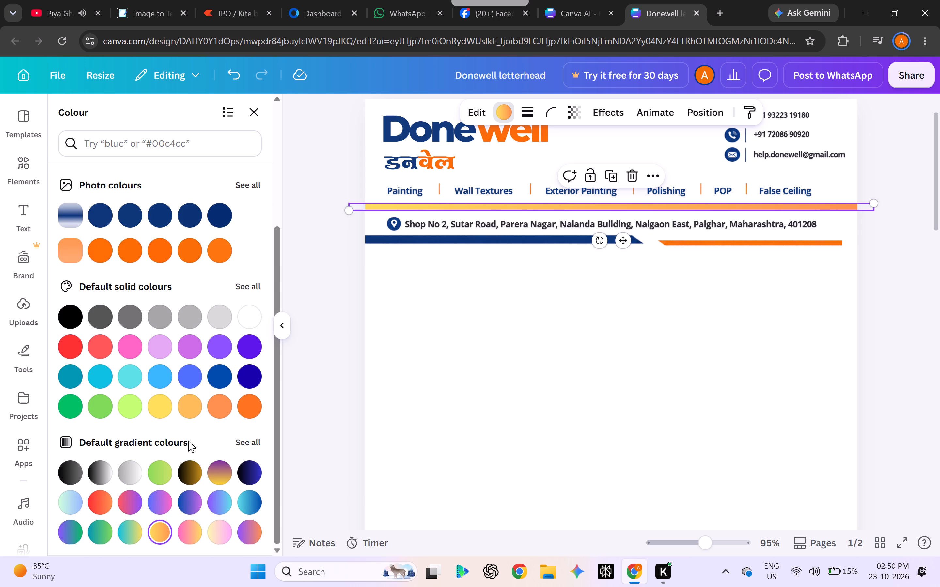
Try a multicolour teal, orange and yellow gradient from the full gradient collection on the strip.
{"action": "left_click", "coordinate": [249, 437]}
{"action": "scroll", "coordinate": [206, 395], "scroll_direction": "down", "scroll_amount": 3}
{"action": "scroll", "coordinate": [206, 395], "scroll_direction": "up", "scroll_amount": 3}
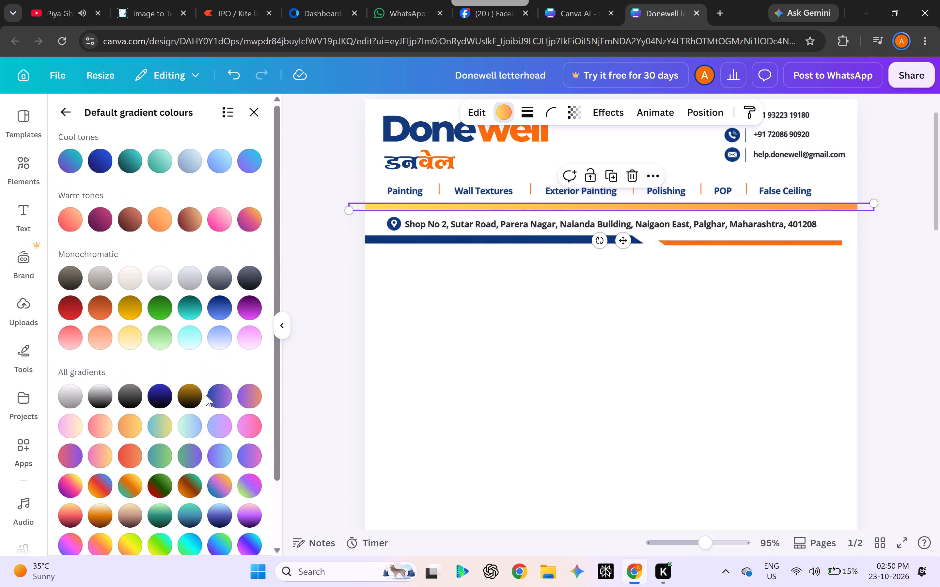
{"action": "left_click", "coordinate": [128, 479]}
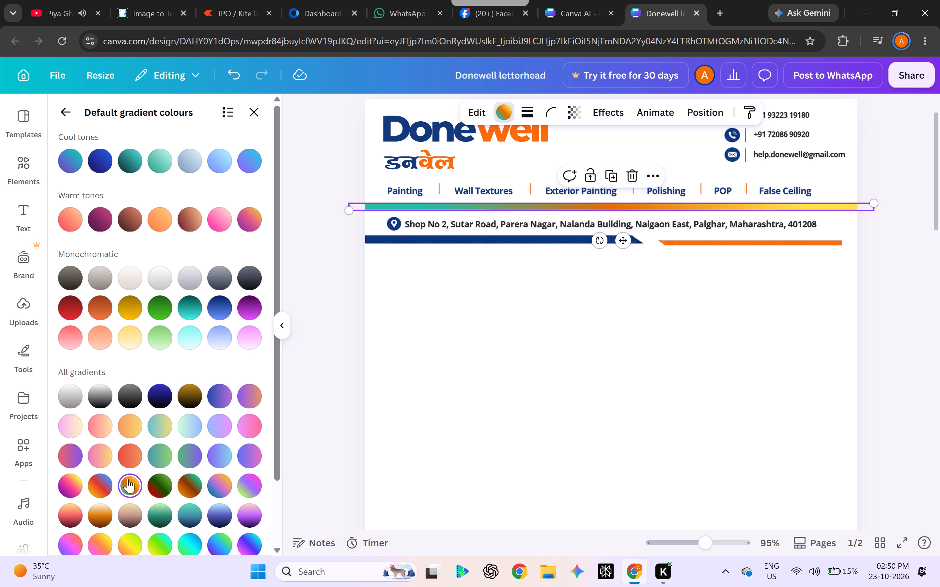
Recolour the strip with the dark blue gradient from the Cool tones.
{"action": "scroll", "coordinate": [128, 479], "scroll_direction": "down", "scroll_amount": 2}
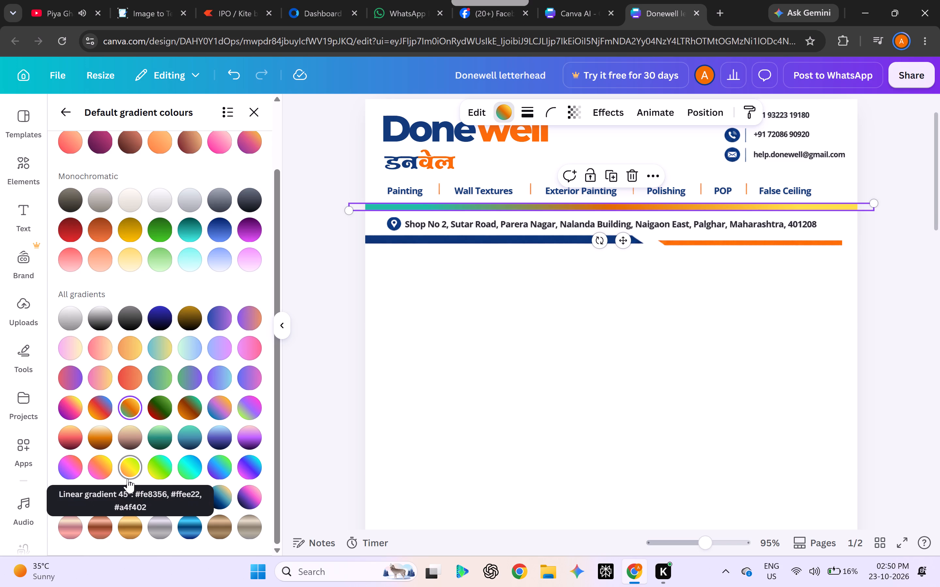
{"action": "scroll", "coordinate": [162, 444], "scroll_direction": "up", "scroll_amount": 5}
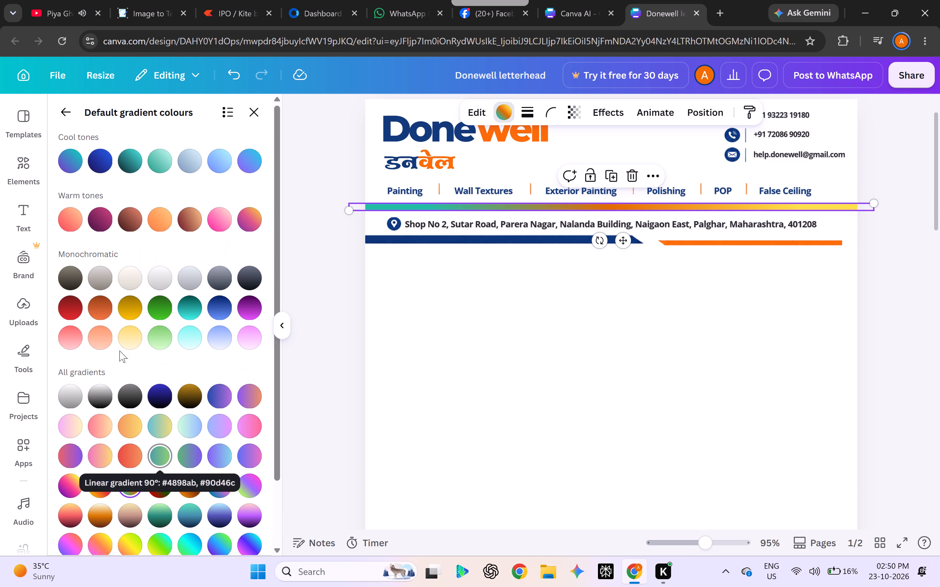
{"action": "left_click", "coordinate": [101, 145]}
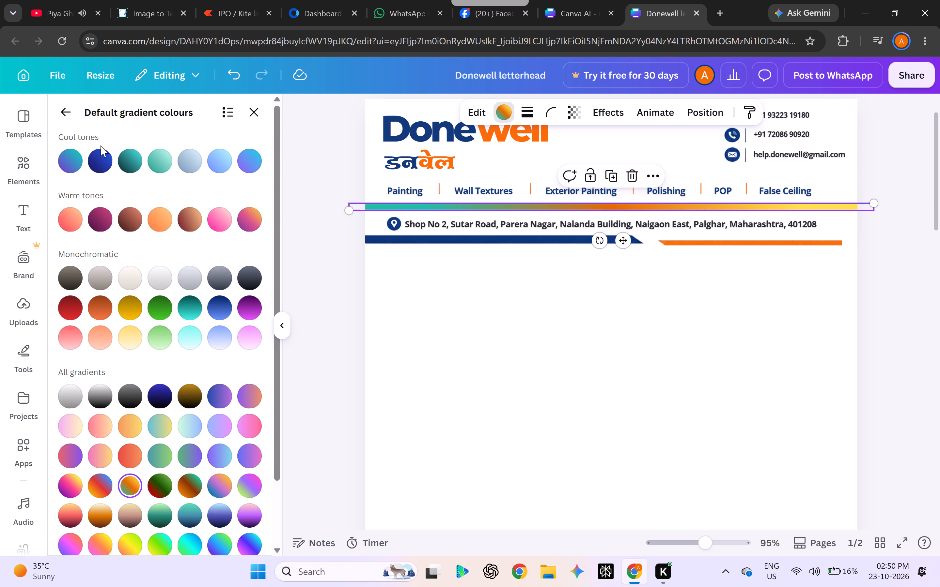
{"action": "left_click", "coordinate": [101, 158]}
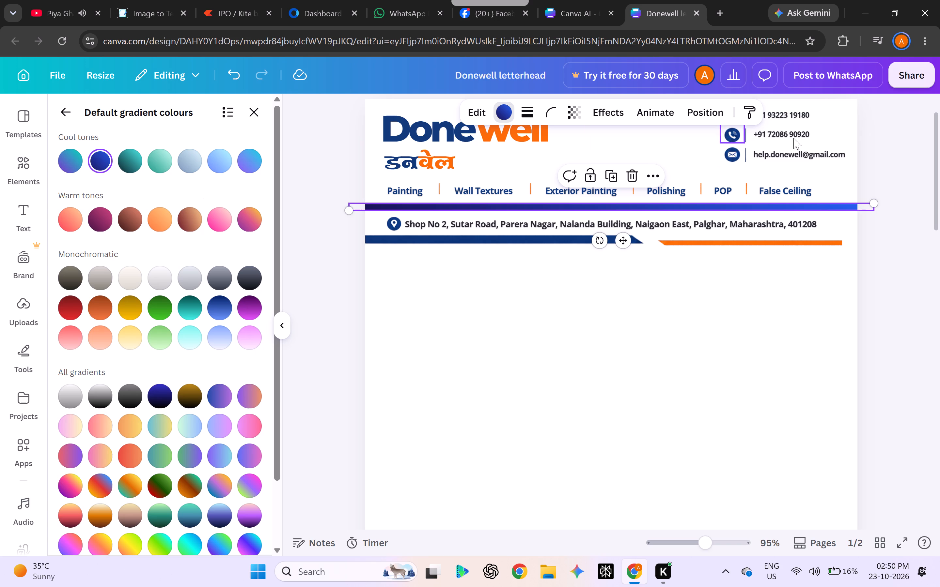
Shorten the blue gradient strip to about 16.7 wide, ending between POP and False Ceiling.
{"action": "left_click_drag", "start_coordinate": [876, 204], "coordinate": [727, 208]}
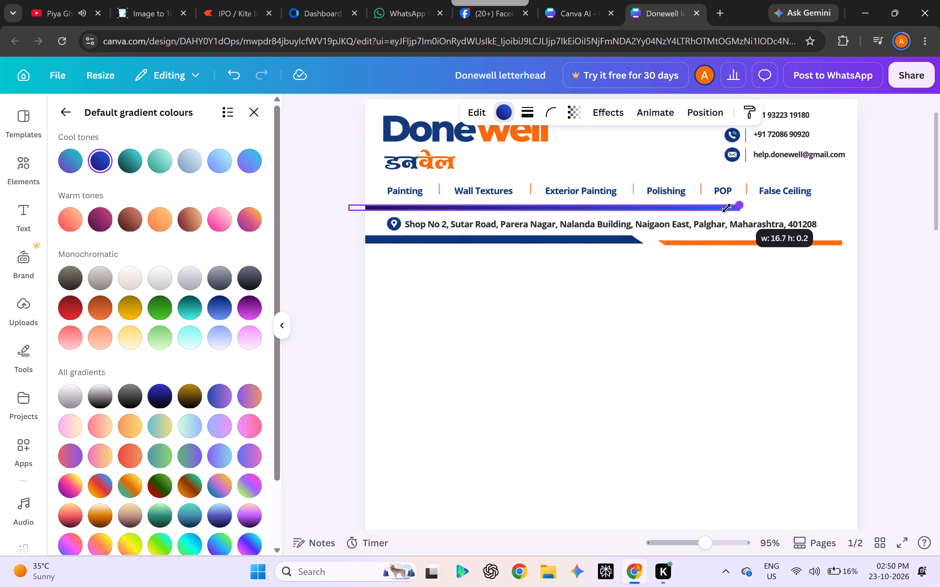
{"action": "left_click_drag", "start_coordinate": [727, 208], "coordinate": [506, 218]}
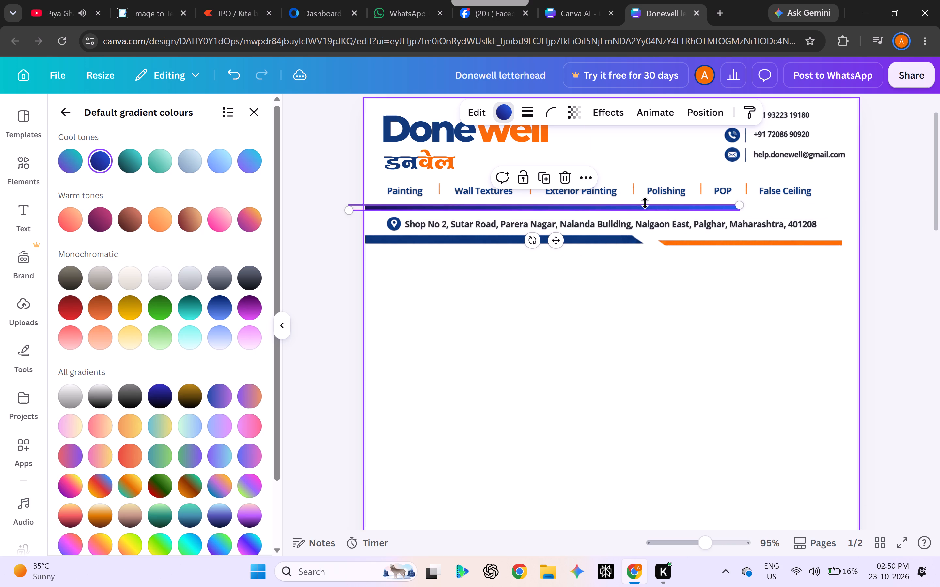
{"action": "left_click_drag", "start_coordinate": [737, 207], "coordinate": [647, 217]}
{"action": "left_click_drag", "start_coordinate": [348, 212], "coordinate": [514, 205]}
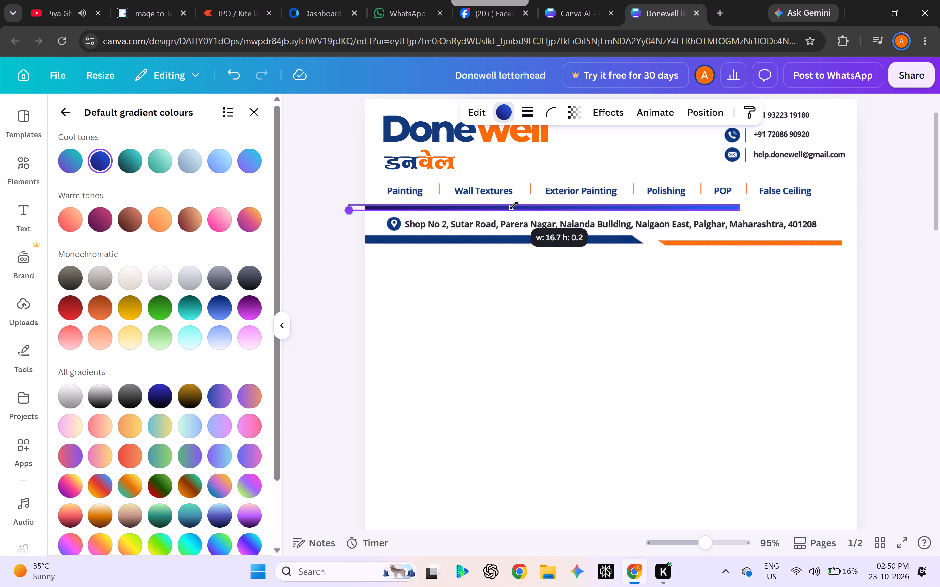
{"action": "left_click_drag", "start_coordinate": [514, 205], "coordinate": [536, 211]}
{"action": "double_click", "coordinate": [668, 304]}
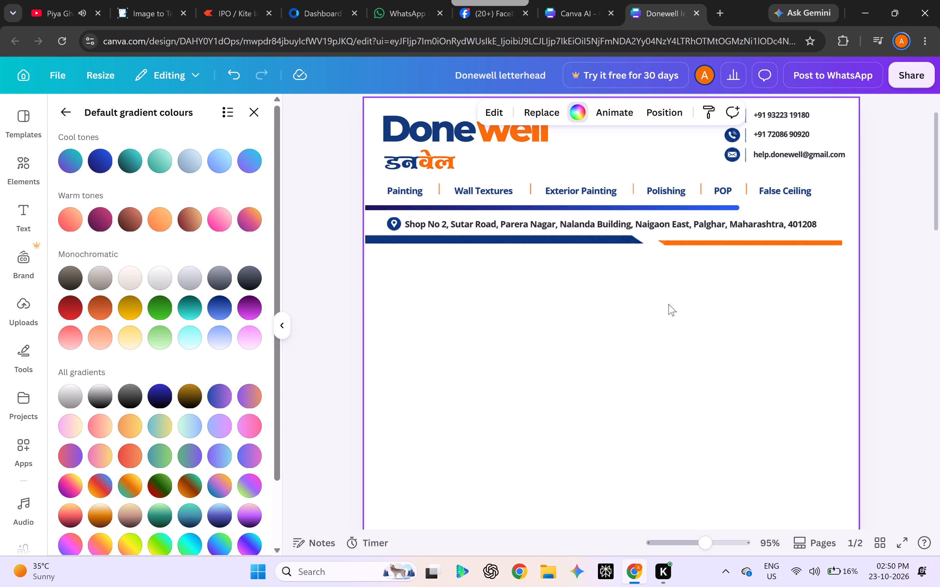
Delete the blue and orange divider bars beneath the address line.
{"action": "left_click", "coordinate": [496, 236]}
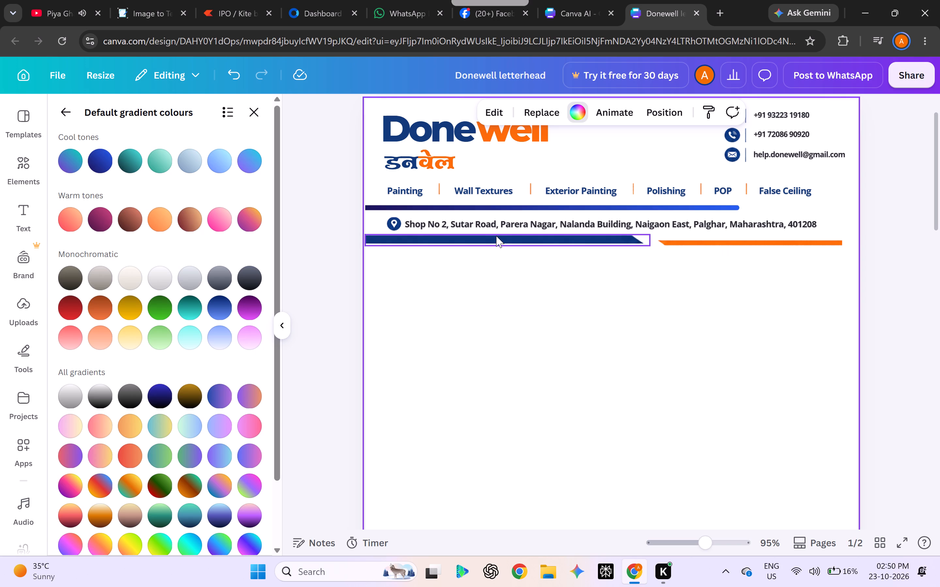
{"action": "key", "text": "Delete"}
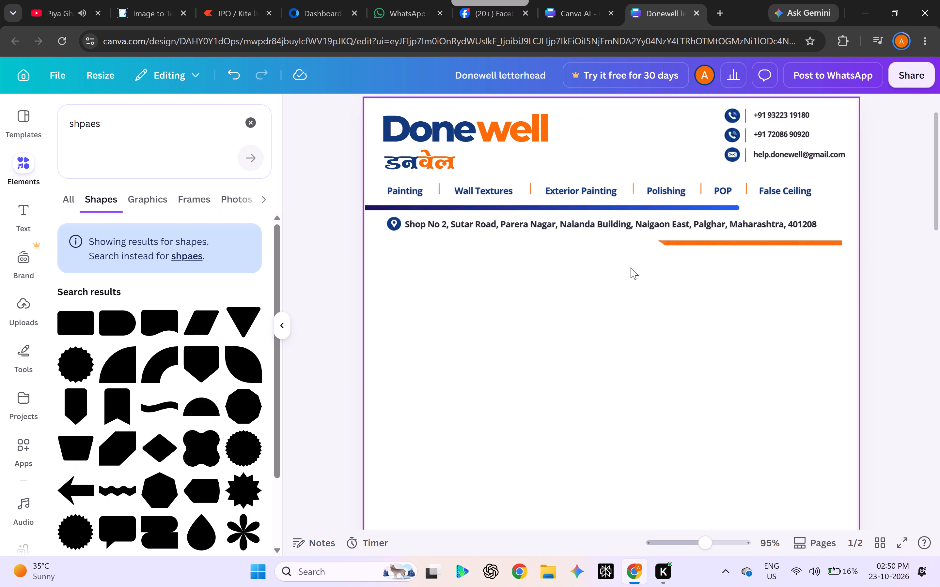
{"action": "left_click", "coordinate": [699, 237]}
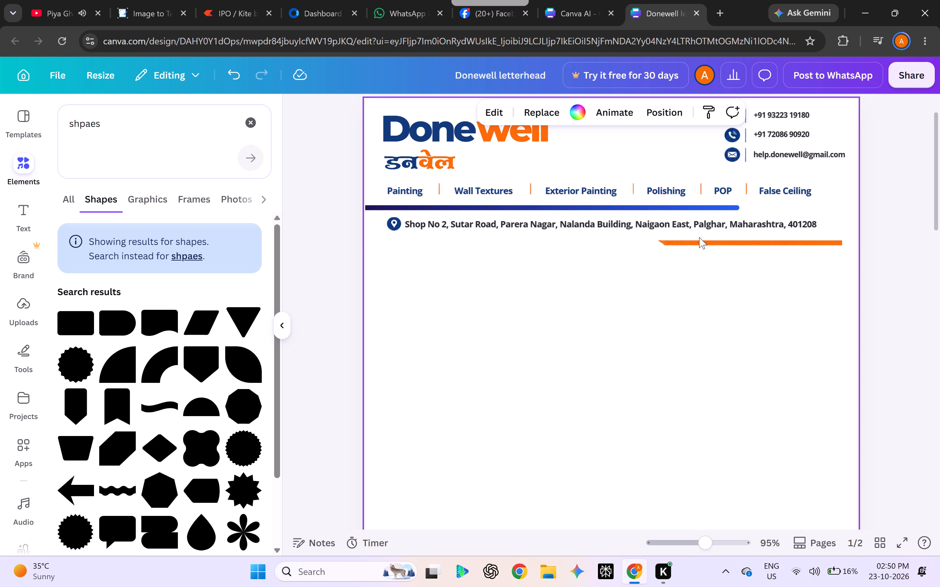
{"action": "left_click", "coordinate": [701, 243]}
{"action": "key", "text": "BackSpace"}
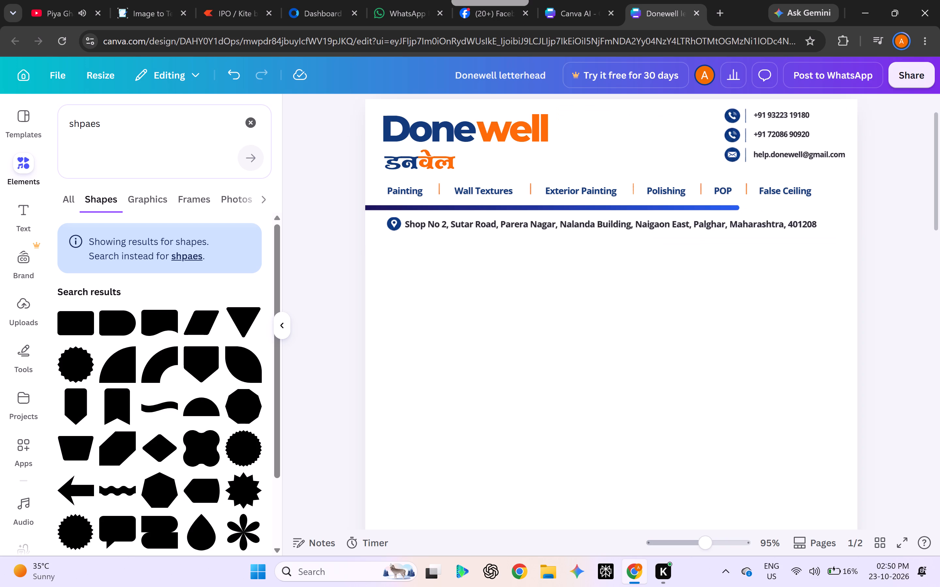
Nudge the blue gradient strip slightly to the left.
{"action": "left_click", "coordinate": [591, 208]}
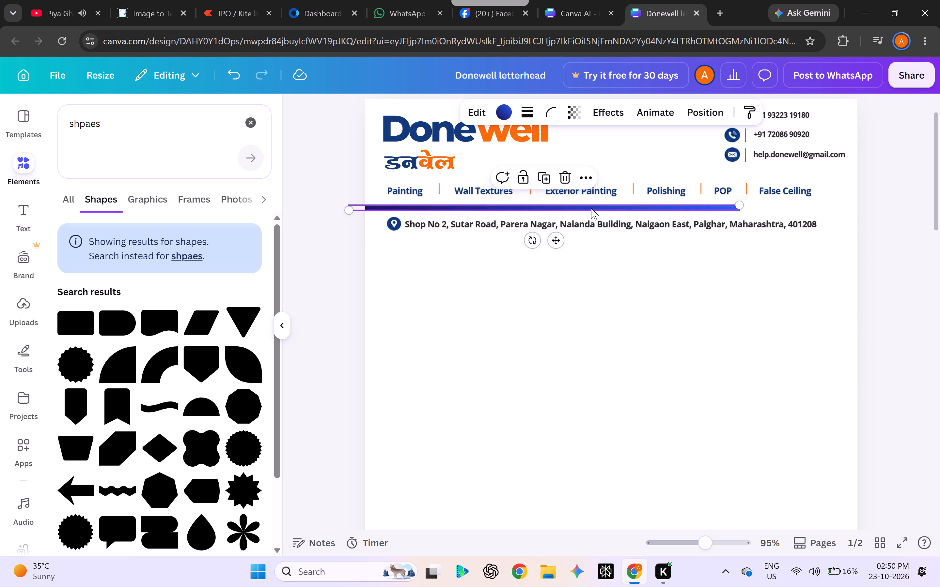
{"action": "key", "text": "Left"}
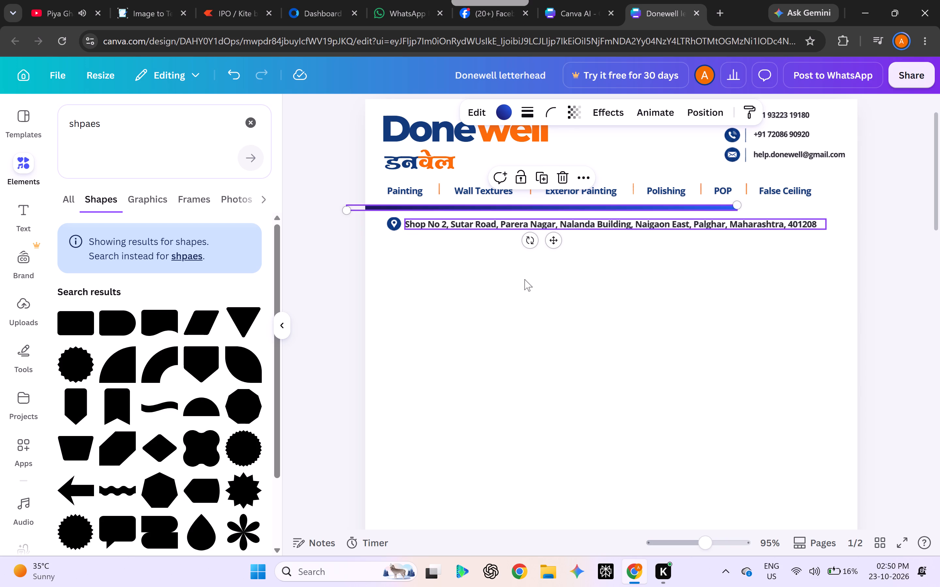
{"action": "double_click", "coordinate": [401, 284]}
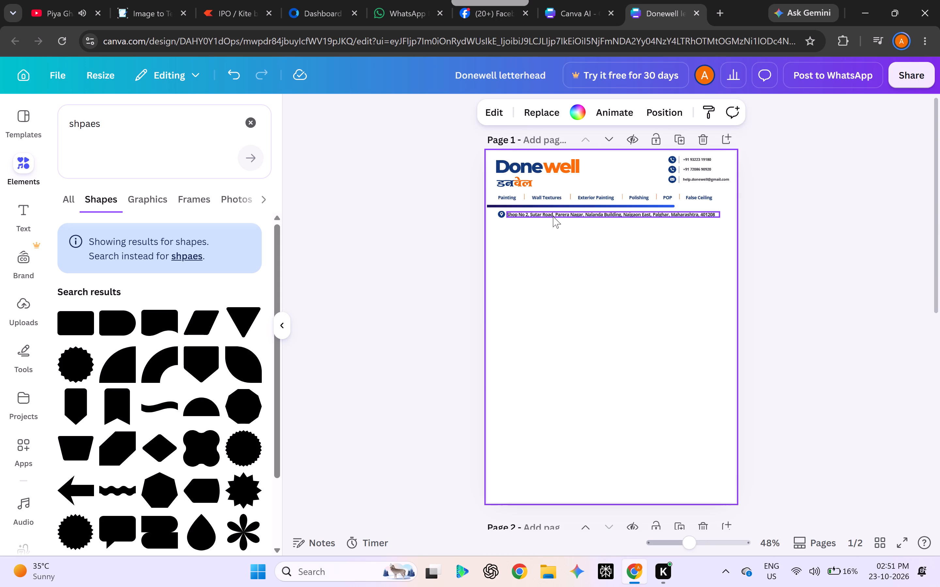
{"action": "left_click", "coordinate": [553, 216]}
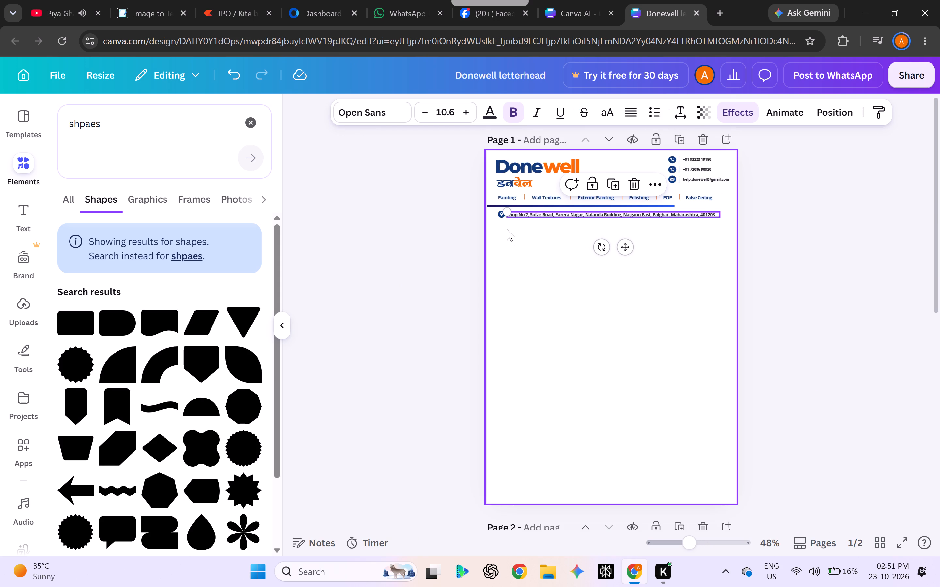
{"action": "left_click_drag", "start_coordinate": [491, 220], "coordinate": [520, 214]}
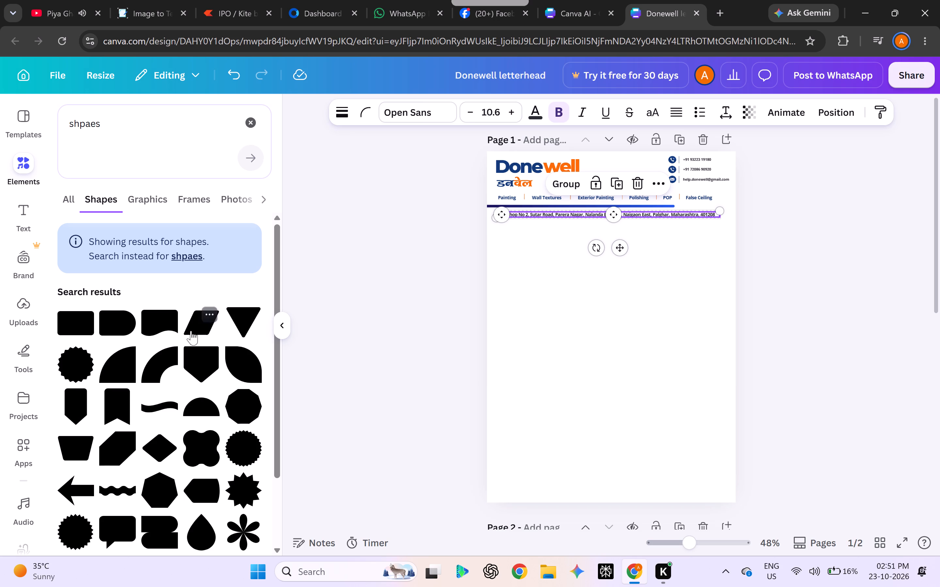
Add a black rounded rectangle and position it over the address line, just beneath the blue gradient strip.
{"action": "left_click", "coordinate": [77, 332]}
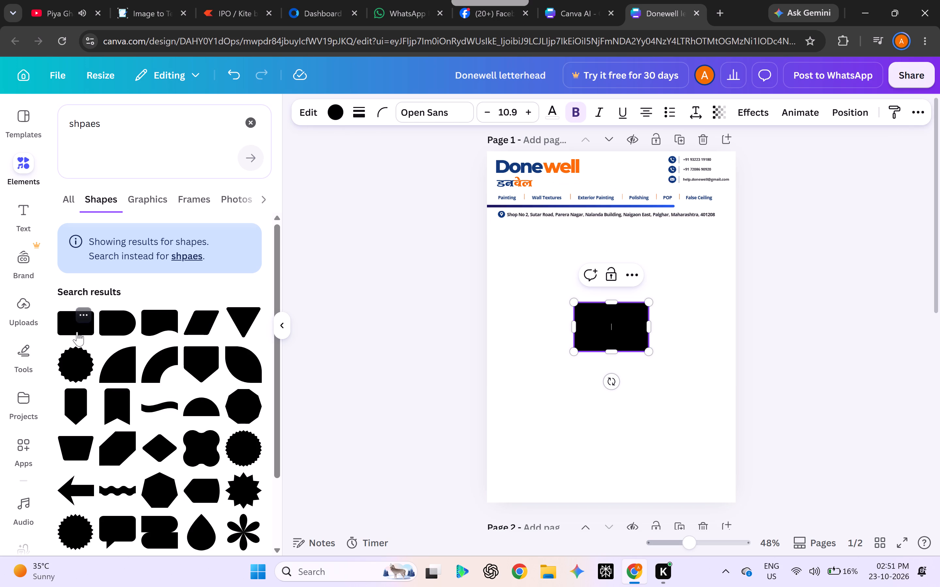
{"action": "left_click_drag", "start_coordinate": [619, 329], "coordinate": [622, 400]}
{"action": "left_click", "coordinate": [622, 400]}
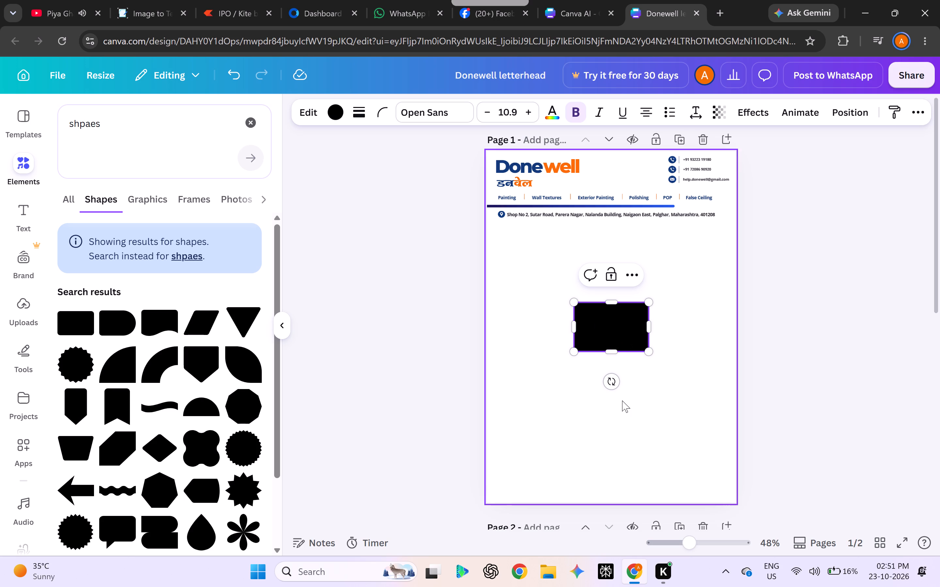
{"action": "left_click_drag", "start_coordinate": [625, 329], "coordinate": [540, 235]}
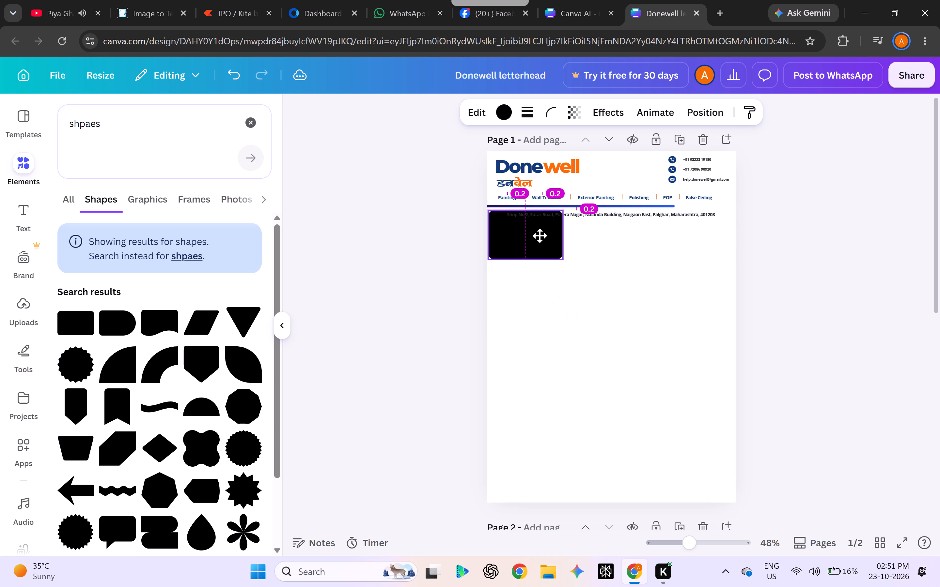
{"action": "left_click_drag", "start_coordinate": [540, 235], "coordinate": [540, 234]}
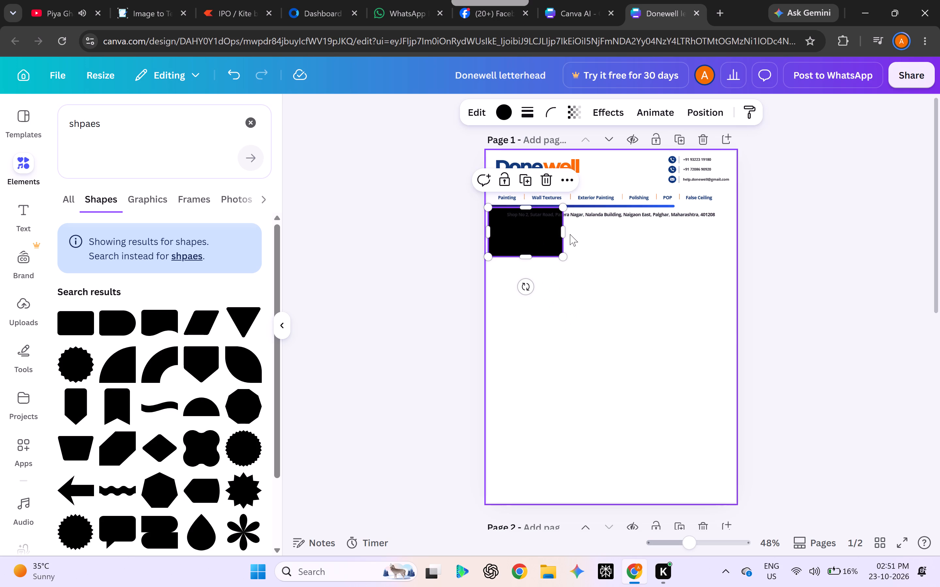
Resize the rectangle into a thin bar about 1.4 high, covering the address line and reaching the page's far edge.
{"action": "left_click_drag", "start_coordinate": [563, 234], "coordinate": [620, 236]}
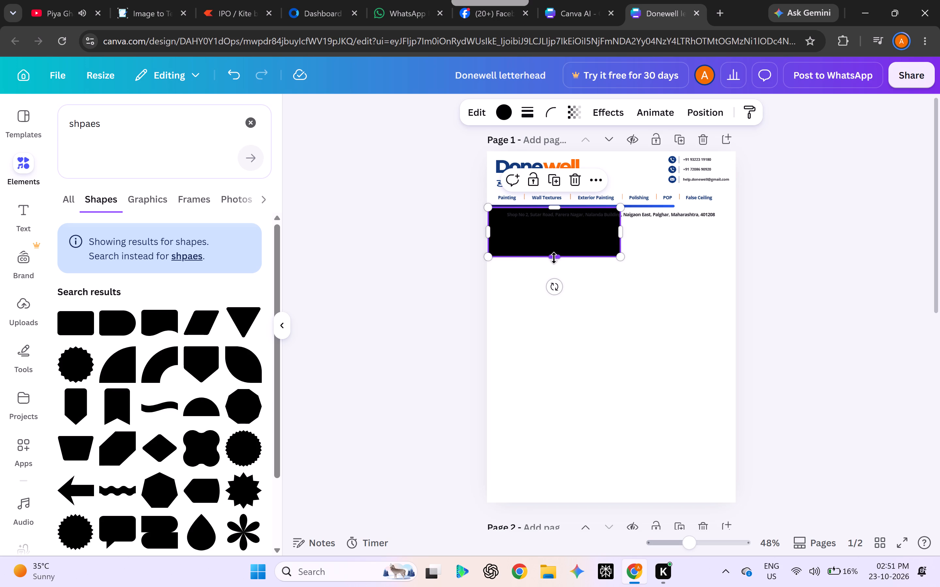
{"action": "left_click_drag", "start_coordinate": [554, 258], "coordinate": [553, 224]}
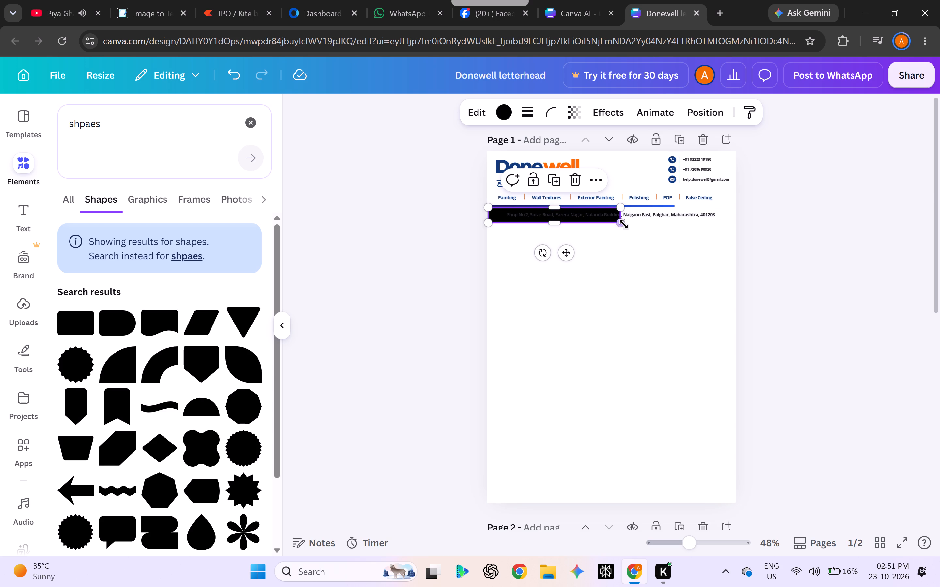
{"action": "left_click_drag", "start_coordinate": [619, 223], "coordinate": [721, 221]}
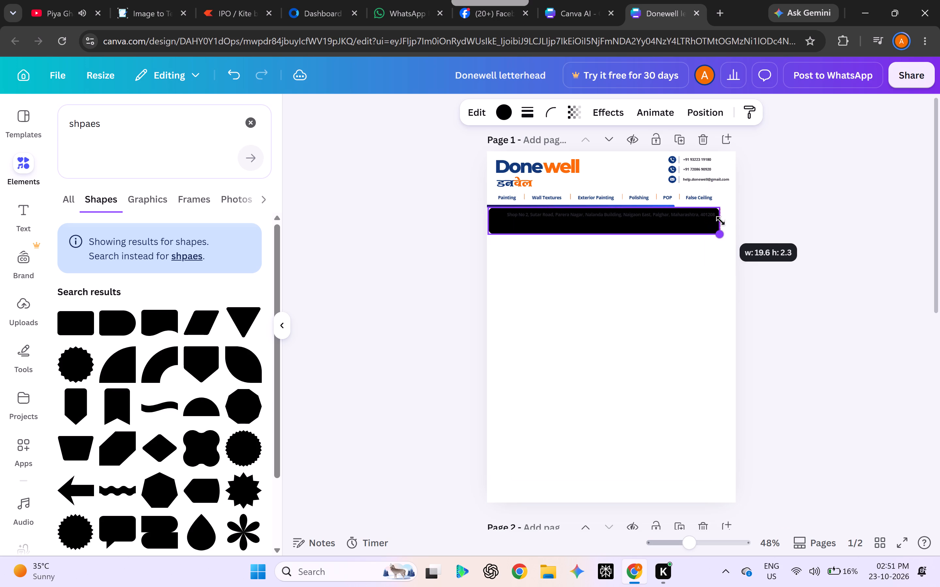
{"action": "left_click_drag", "start_coordinate": [721, 221], "coordinate": [721, 221]}
{"action": "left_click_drag", "start_coordinate": [608, 236], "coordinate": [612, 224]}
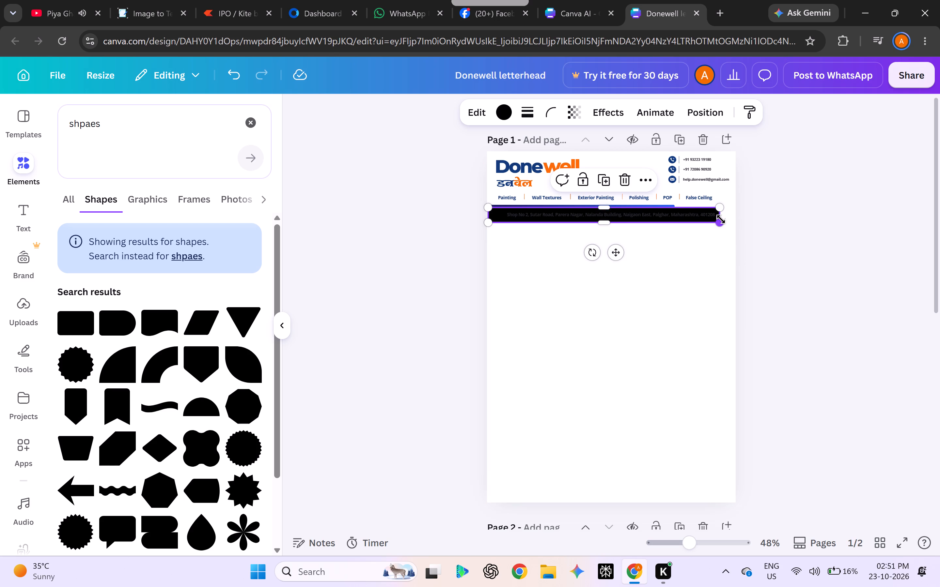
{"action": "left_click_drag", "start_coordinate": [721, 219], "coordinate": [735, 218]}
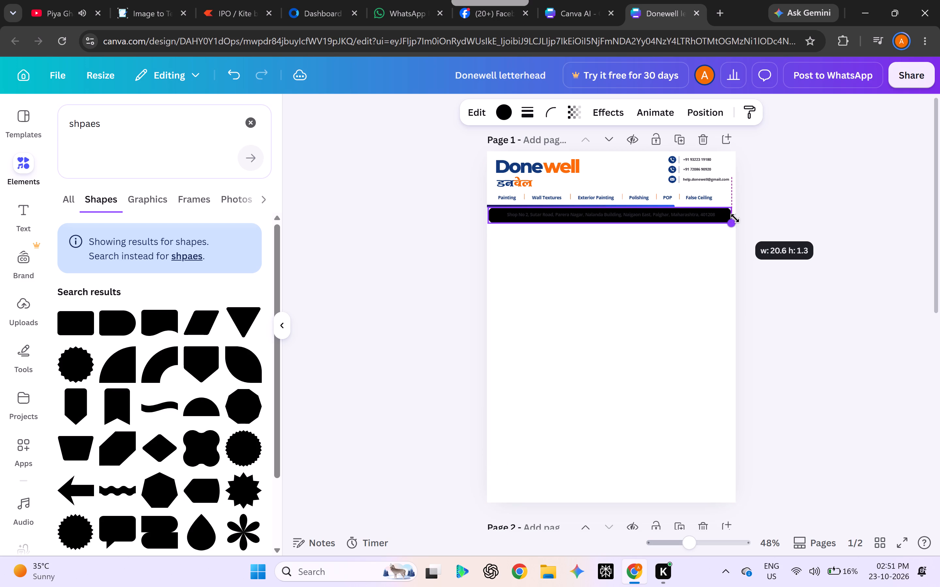
{"action": "left_click_drag", "start_coordinate": [735, 218], "coordinate": [736, 218]}
{"action": "double_click", "coordinate": [679, 282]}
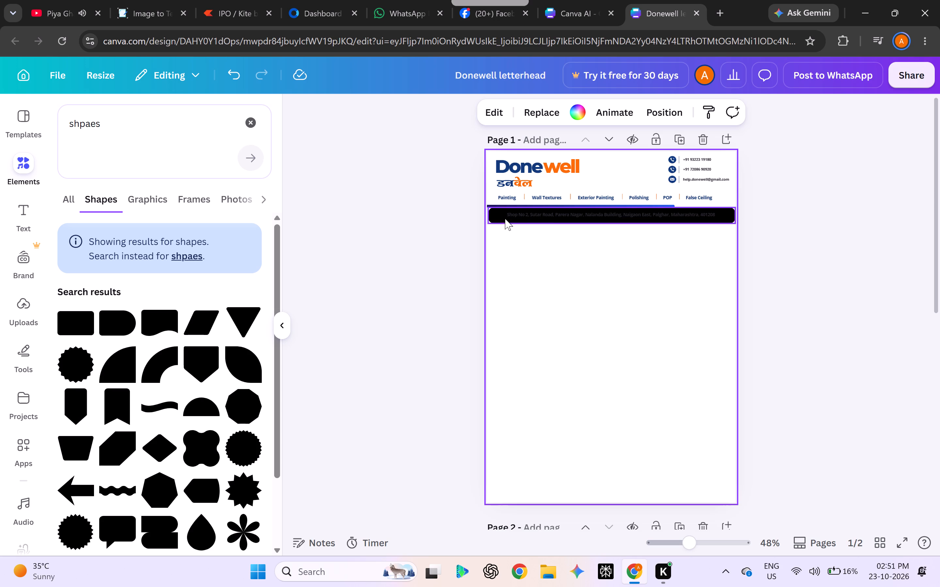
Recolour the address bar light orange from the photo colours.
{"action": "left_click", "coordinate": [497, 217]}
{"action": "left_click", "coordinate": [500, 114]}
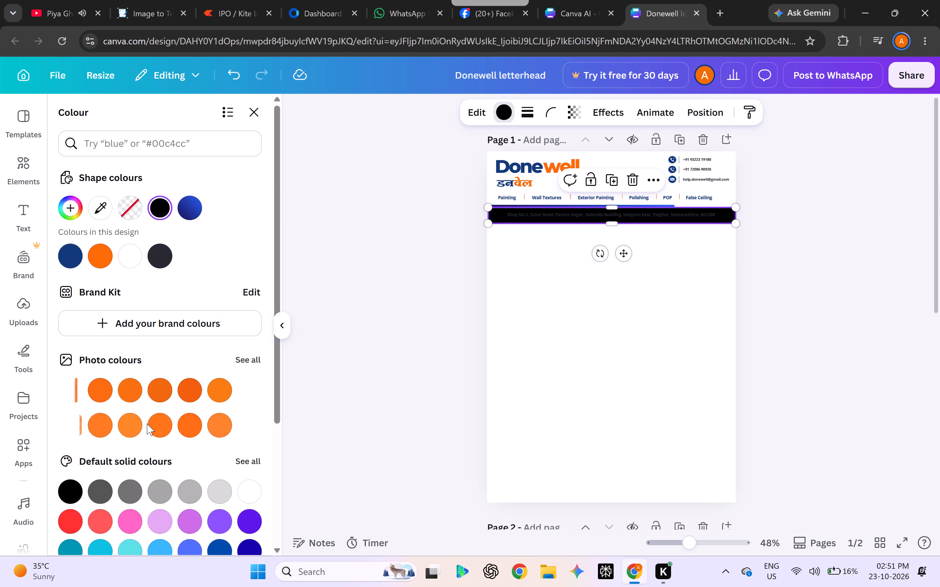
{"action": "scroll", "coordinate": [125, 422], "scroll_direction": "right", "scroll_amount": 1}
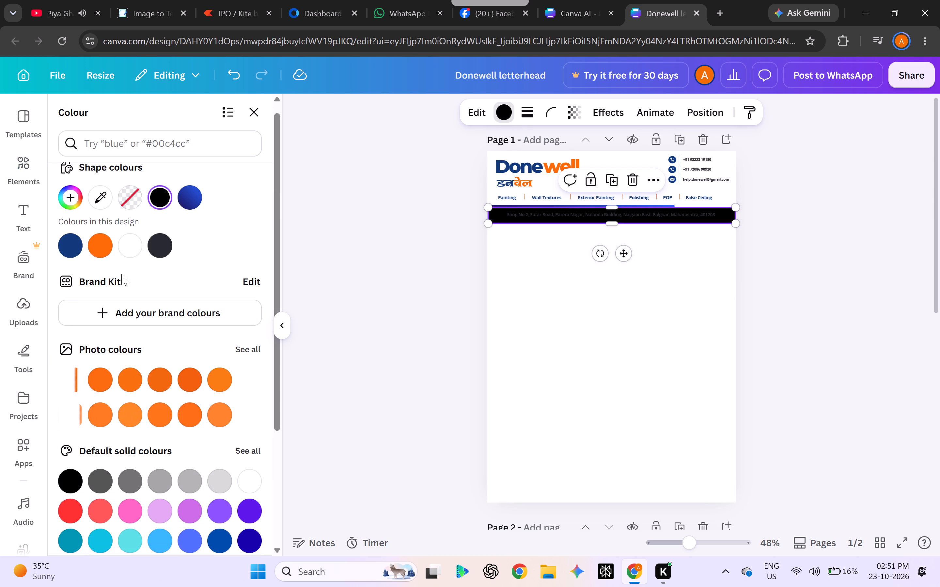
{"action": "left_click", "coordinate": [62, 254]}
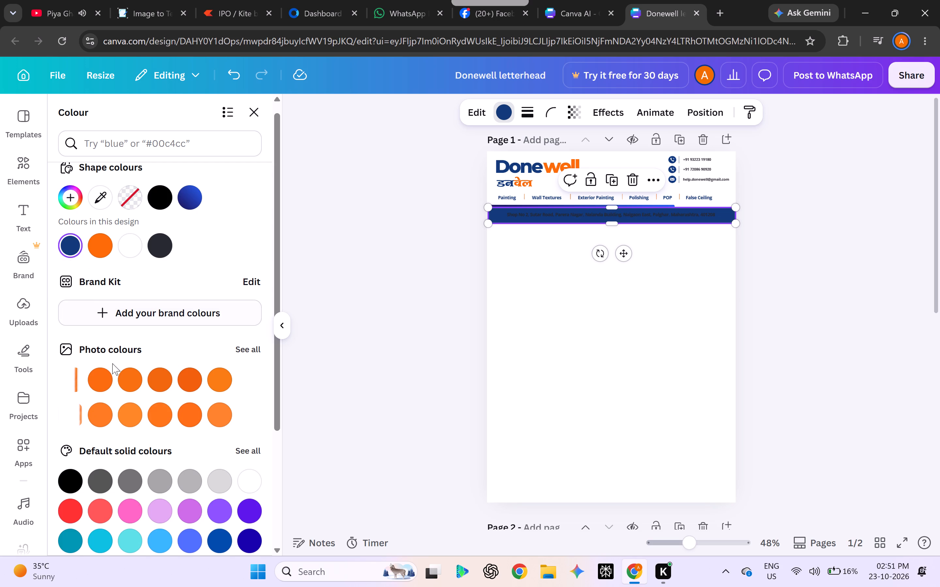
{"action": "left_click", "coordinate": [121, 412]}
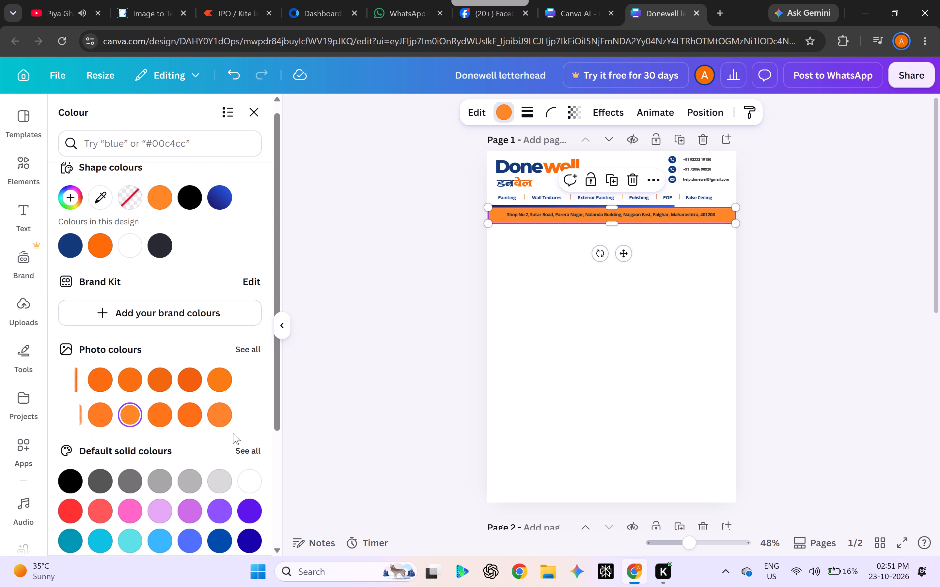
{"action": "double_click", "coordinate": [373, 380]}
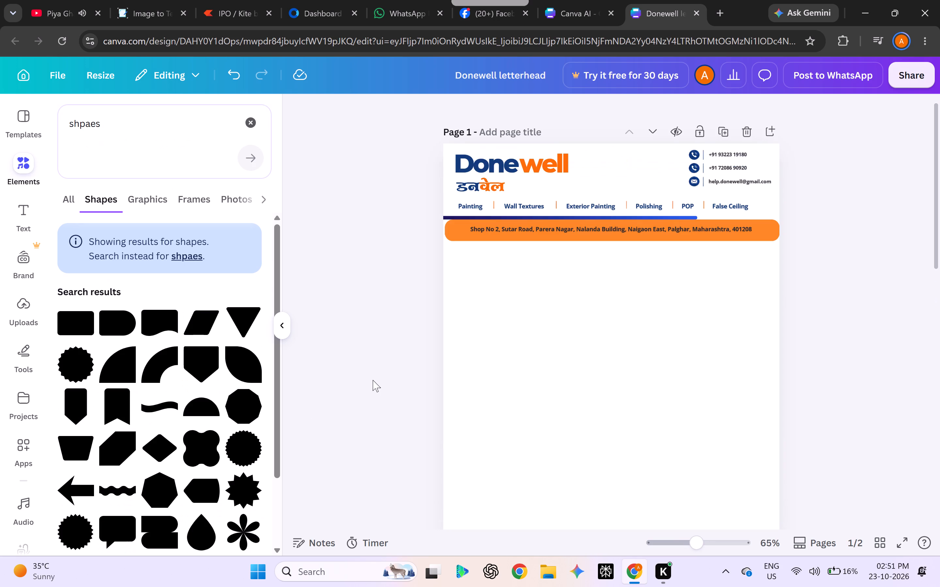
Nudge the orange bar left and trim both ends to about 20.6 wide, leaving small gaps at the page edges.
{"action": "scroll", "coordinate": [373, 380], "scroll_direction": "up", "scroll_amount": 1}
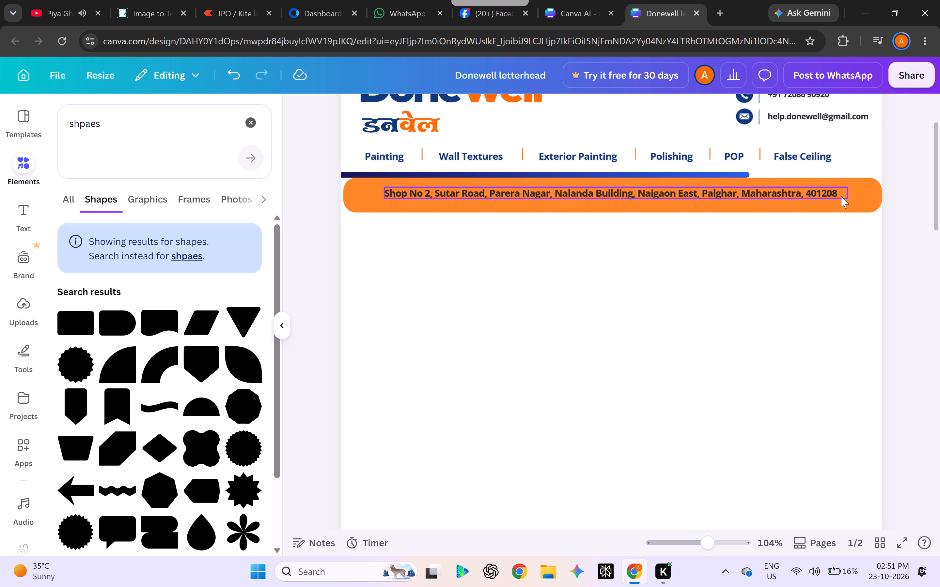
{"action": "left_click", "coordinate": [865, 198]}
{"action": "key", "text": "Left"}
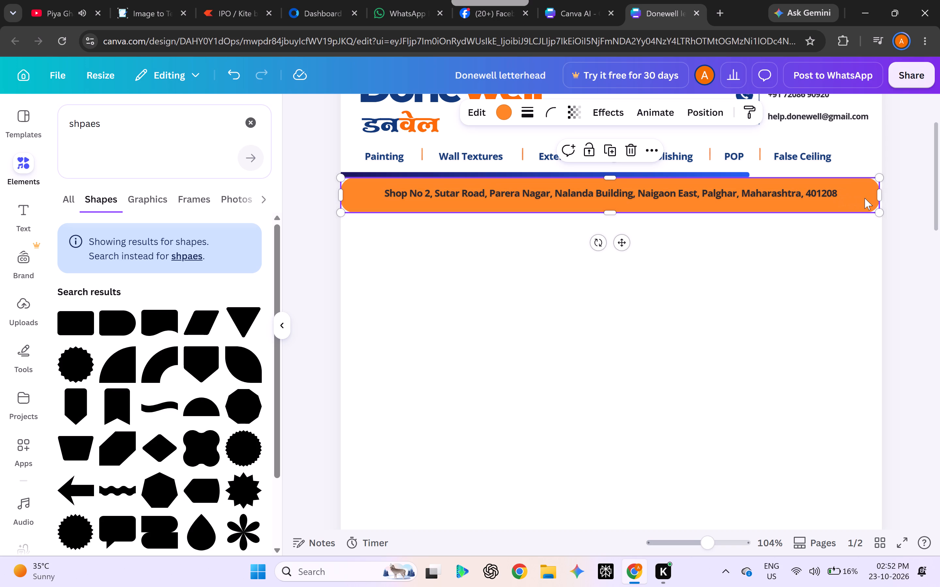
{"action": "left_click", "coordinate": [833, 358]}
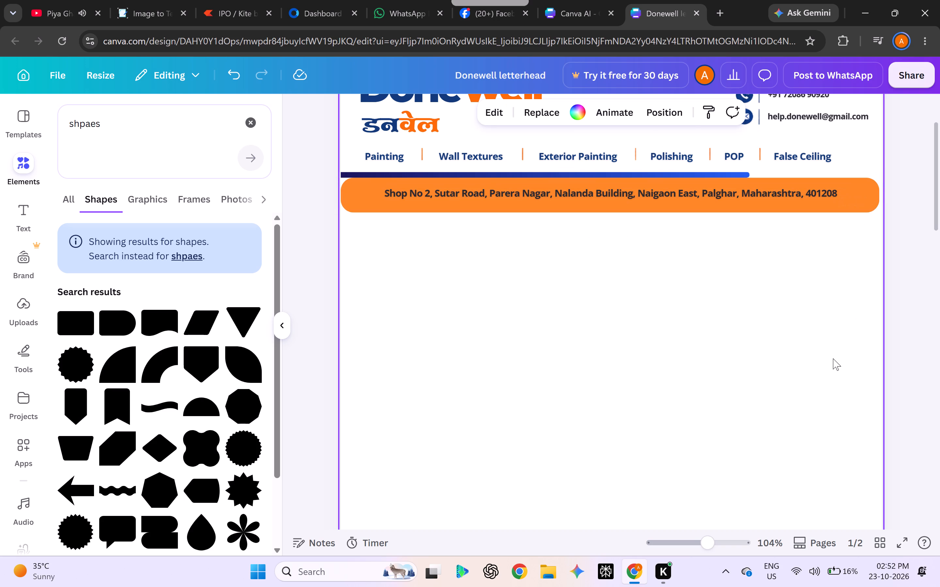
{"action": "scroll", "coordinate": [448, 237], "scroll_direction": "right", "scroll_amount": 2}
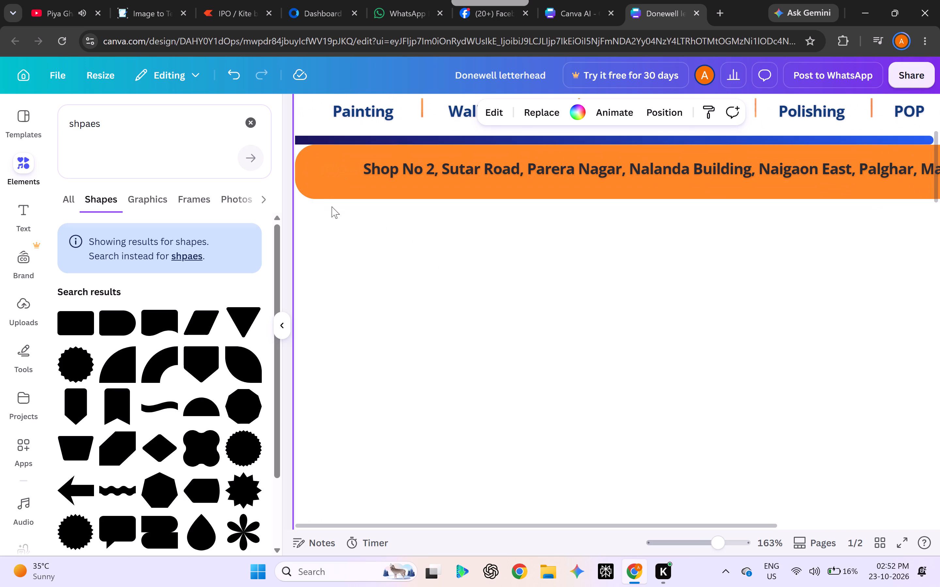
{"action": "left_click", "coordinate": [324, 193]}
{"action": "left_click_drag", "start_coordinate": [296, 170], "coordinate": [315, 167]}
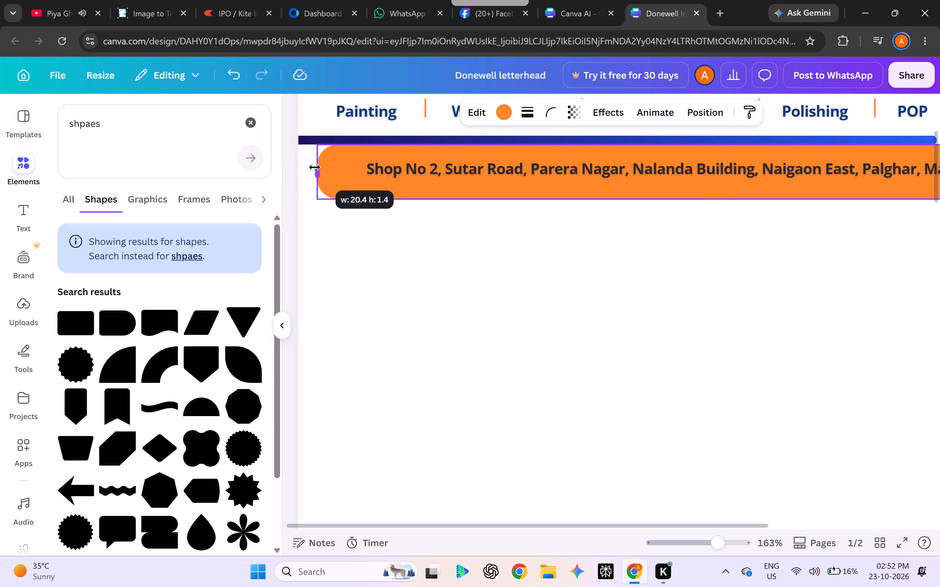
{"action": "left_click_drag", "start_coordinate": [315, 167], "coordinate": [303, 167]}
{"action": "scroll", "coordinate": [474, 252], "scroll_direction": "left", "scroll_amount": 2}
{"action": "left_click_drag", "start_coordinate": [920, 168], "coordinate": [916, 168]}
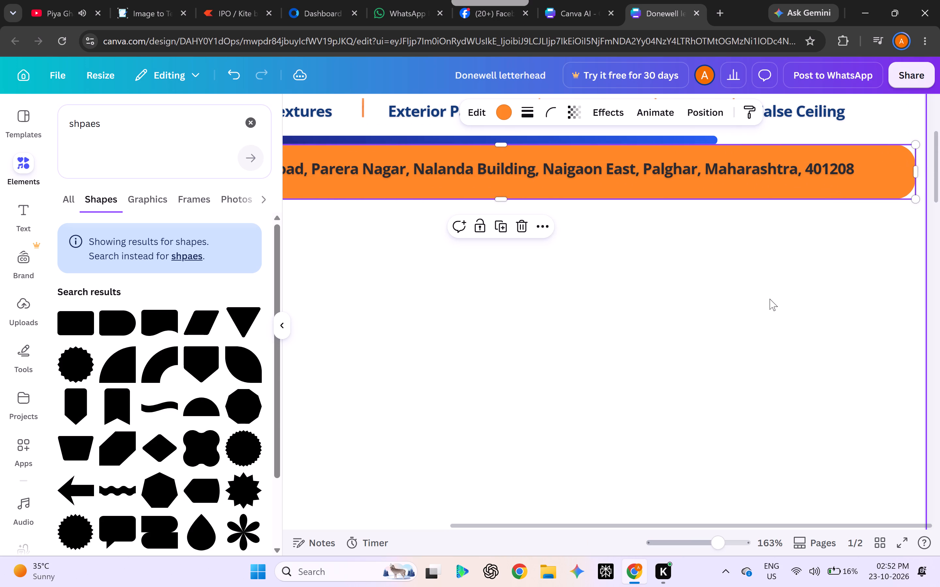
{"action": "double_click", "coordinate": [770, 299]}
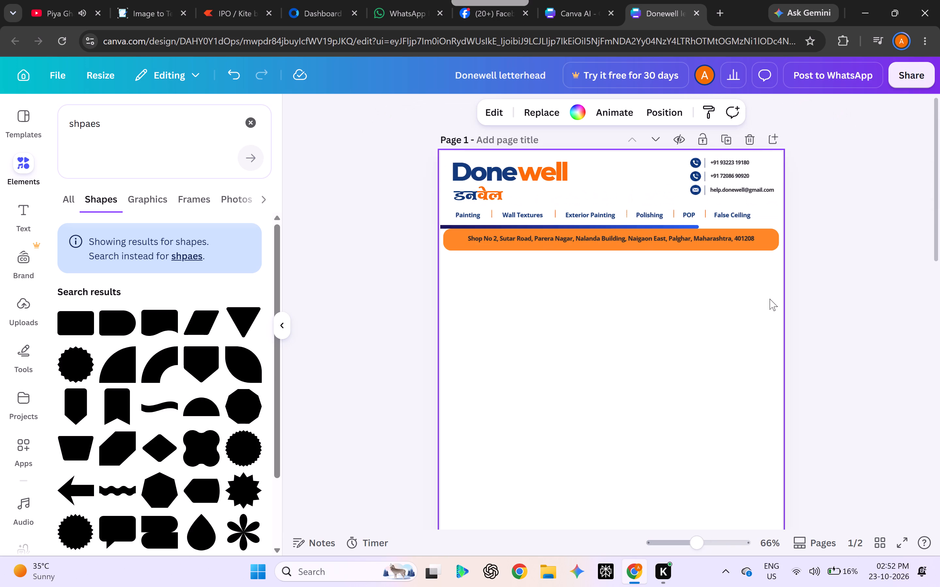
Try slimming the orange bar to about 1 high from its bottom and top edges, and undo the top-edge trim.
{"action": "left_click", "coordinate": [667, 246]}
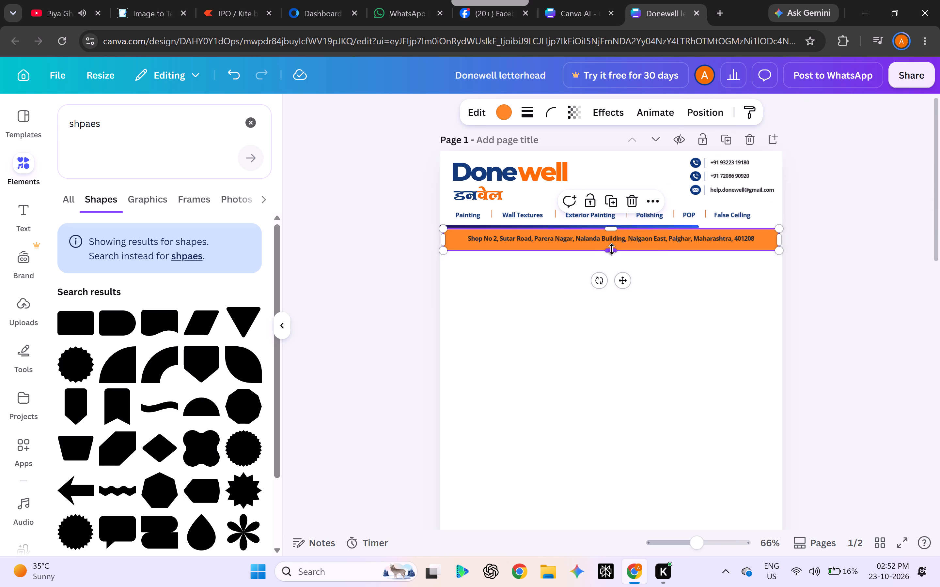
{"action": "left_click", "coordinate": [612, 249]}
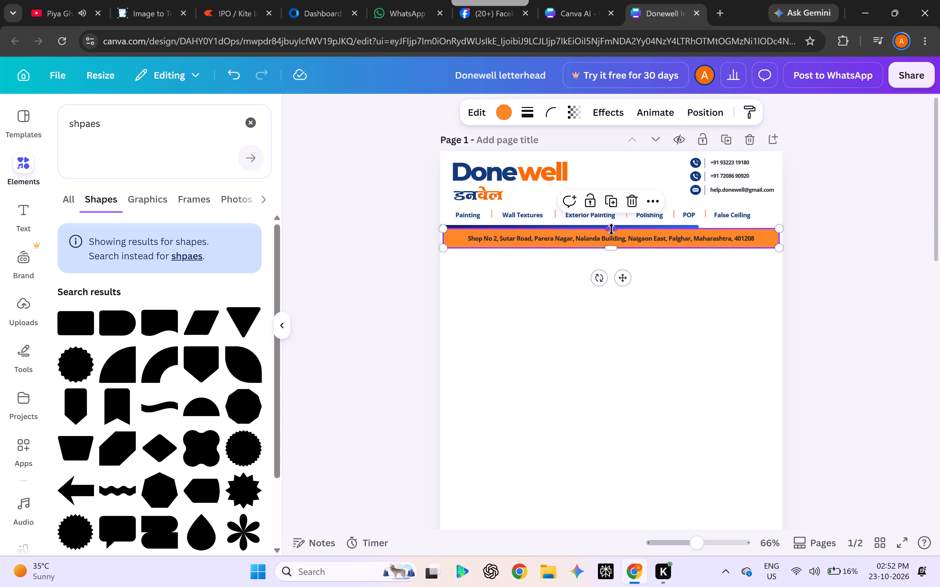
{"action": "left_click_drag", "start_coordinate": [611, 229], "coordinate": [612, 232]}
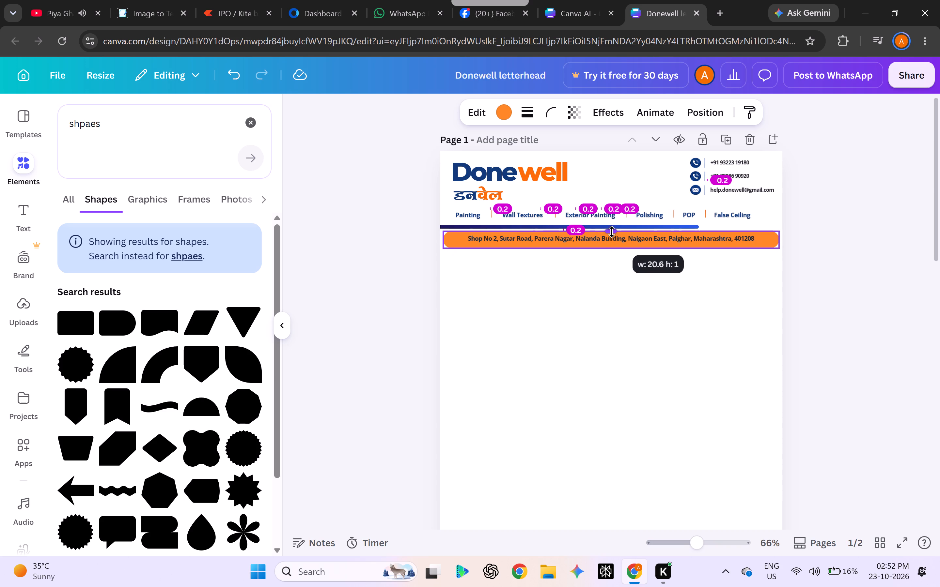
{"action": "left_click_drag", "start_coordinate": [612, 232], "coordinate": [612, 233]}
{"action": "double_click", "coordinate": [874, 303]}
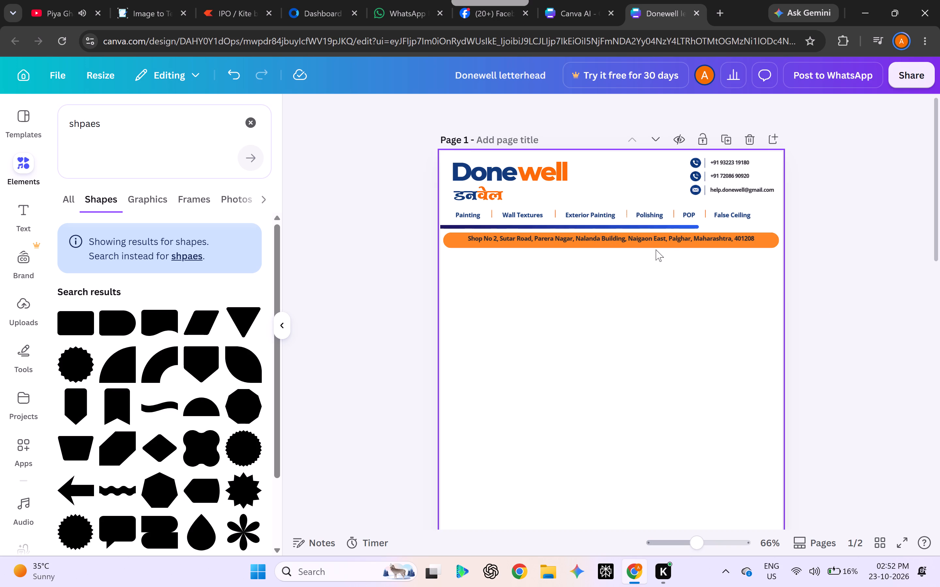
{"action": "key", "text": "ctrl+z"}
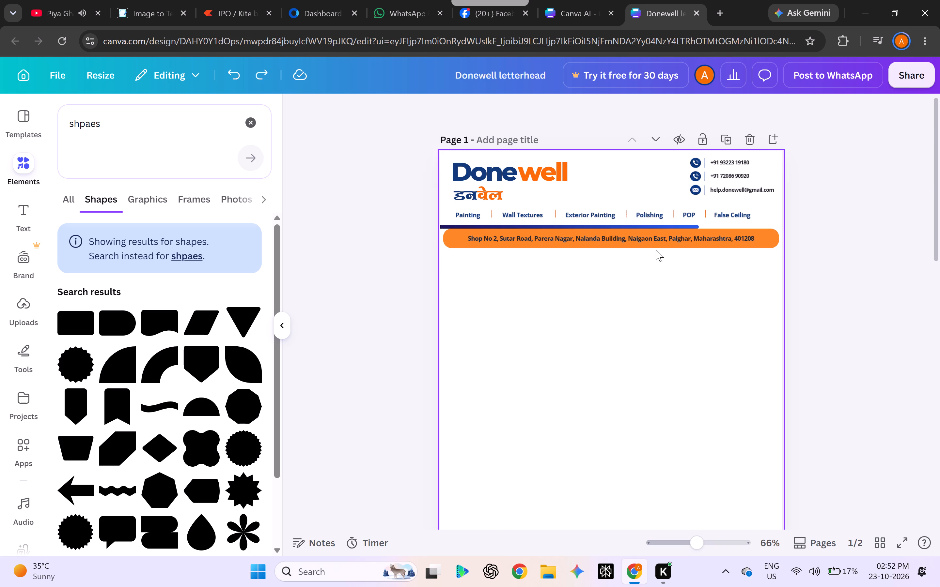
Nudge the address text slightly upward within the orange bar.
{"action": "left_click", "coordinate": [631, 237]}
{"action": "key", "text": "Up"}
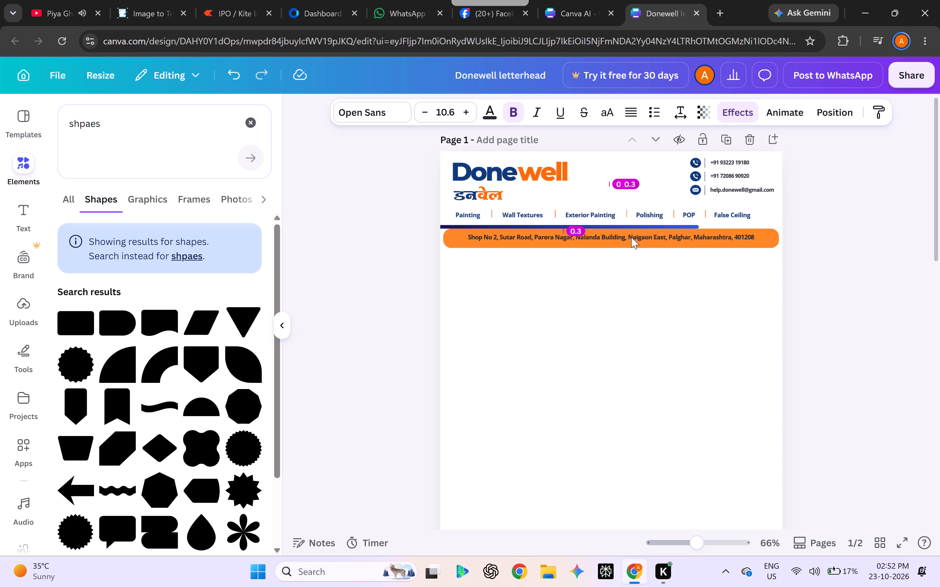
{"action": "key", "text": "Up"}
Raise the orange bar's bottom edge to make it about 0.9 high around the address text.
{"action": "left_click", "coordinate": [634, 242]}
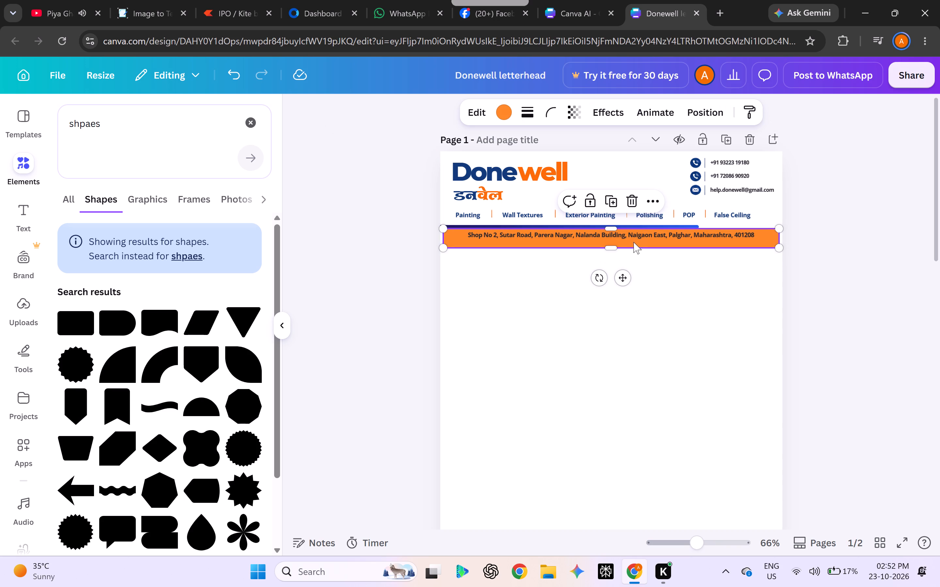
{"action": "left_click_drag", "start_coordinate": [618, 250], "coordinate": [618, 245]}
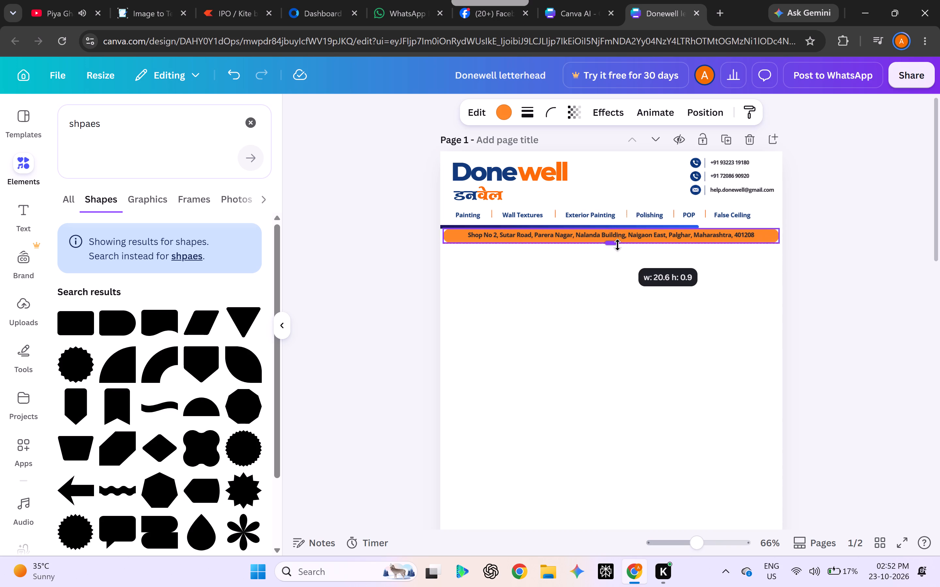
{"action": "left_click_drag", "start_coordinate": [618, 245], "coordinate": [618, 243]}
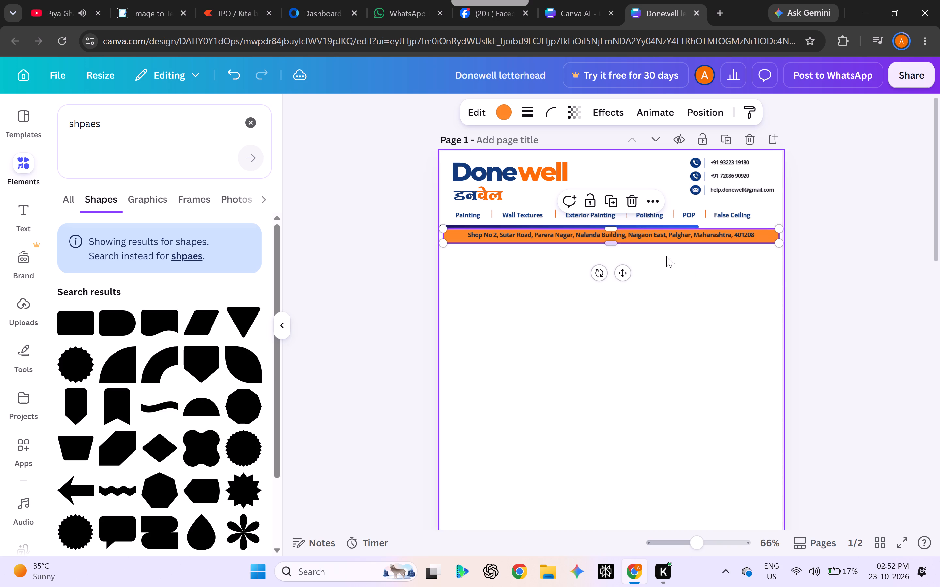
{"action": "double_click", "coordinate": [823, 332]}
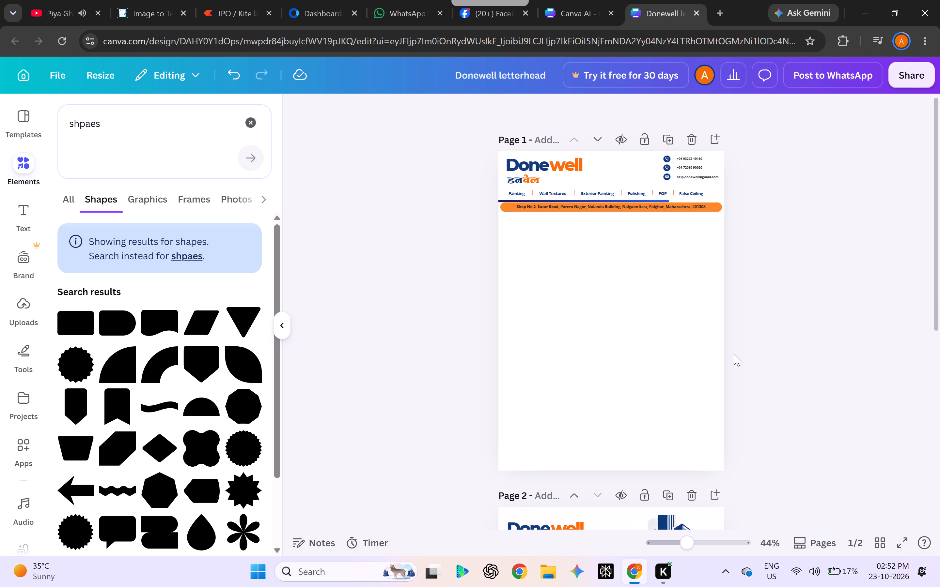
Delete page 2 with the alternative letterhead version.
{"action": "scroll", "coordinate": [646, 444], "scroll_direction": "down", "scroll_amount": 3}
{"action": "scroll", "coordinate": [646, 444], "scroll_direction": "up", "scroll_amount": 4}
{"action": "scroll", "coordinate": [648, 439], "scroll_direction": "down", "scroll_amount": 2}
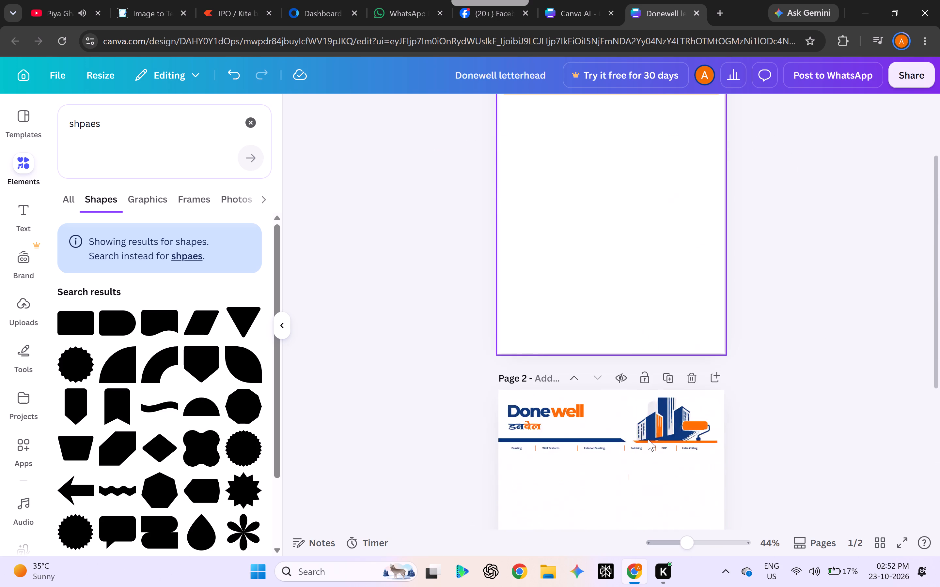
{"action": "scroll", "coordinate": [648, 439], "scroll_direction": "down", "scroll_amount": 1}
{"action": "left_click", "coordinate": [692, 259]}
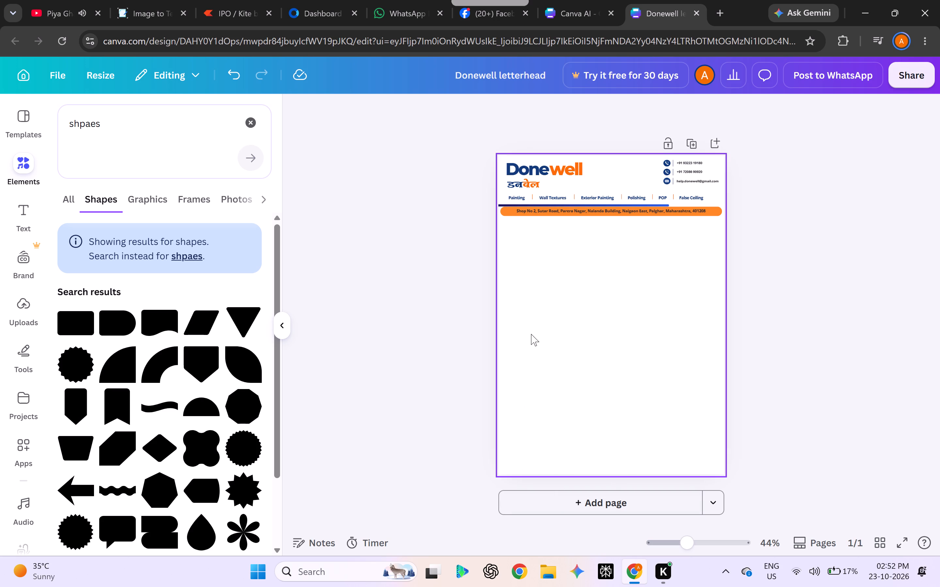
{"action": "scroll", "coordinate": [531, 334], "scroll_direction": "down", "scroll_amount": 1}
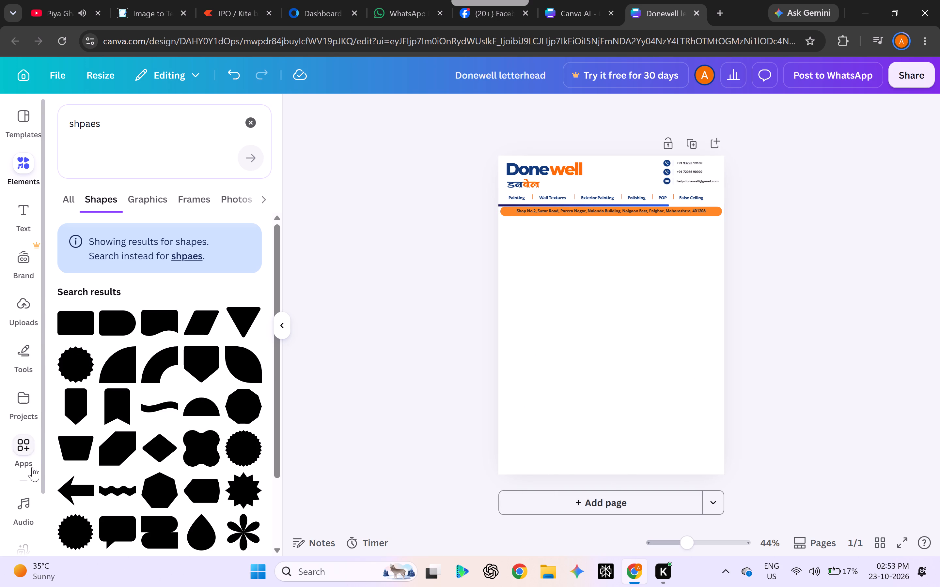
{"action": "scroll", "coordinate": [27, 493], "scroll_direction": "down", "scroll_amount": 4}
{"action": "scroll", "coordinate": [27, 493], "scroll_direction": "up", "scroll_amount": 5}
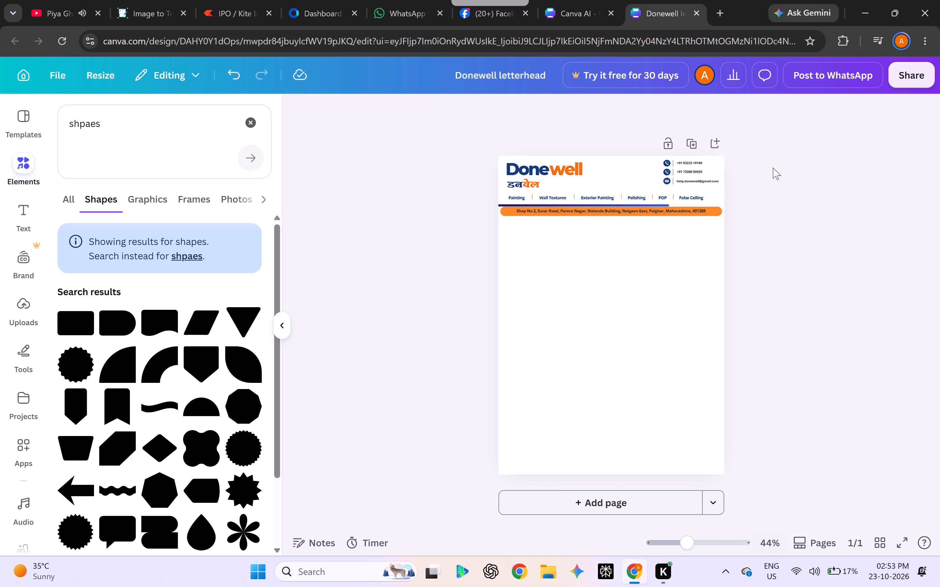
Download the letterhead as a PDF with the Digital preset.
{"action": "left_click", "coordinate": [914, 85]}
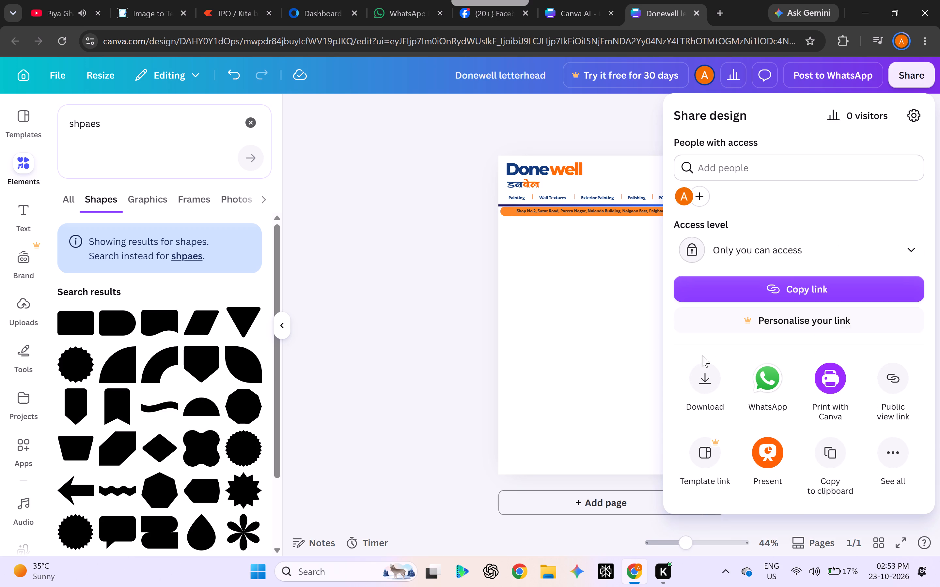
{"action": "left_click", "coordinate": [700, 386]}
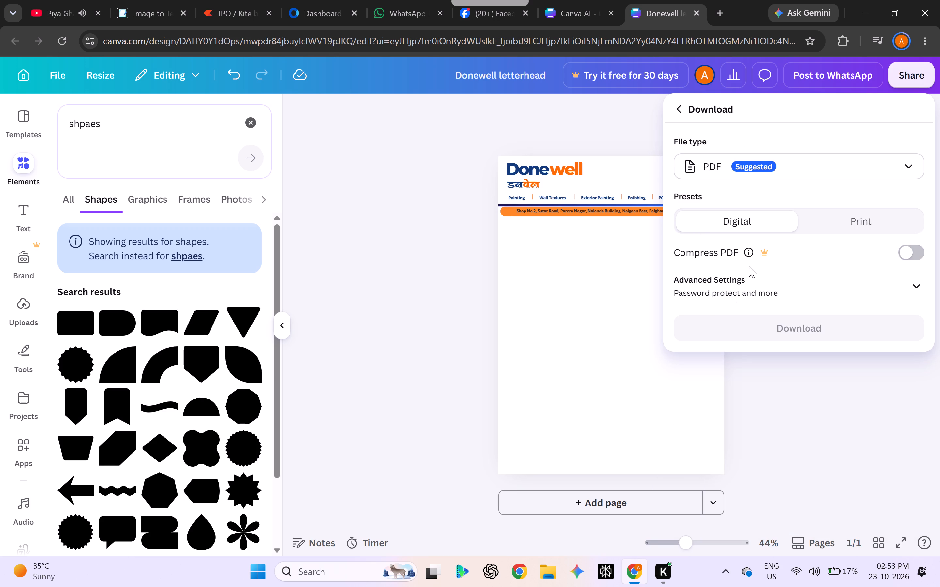
{"action": "left_click", "coordinate": [755, 335]}
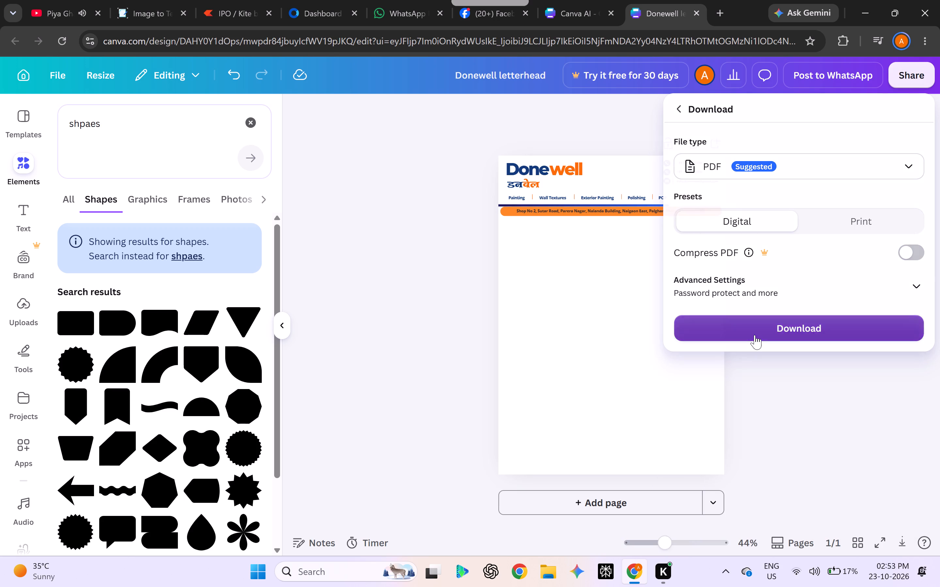